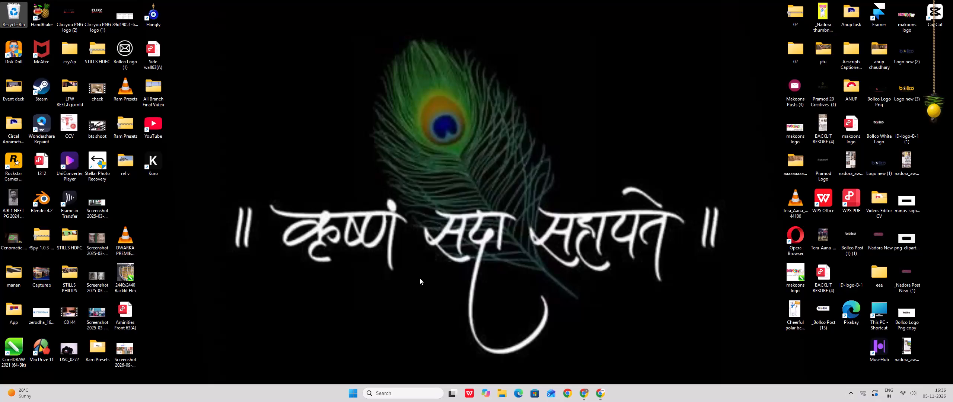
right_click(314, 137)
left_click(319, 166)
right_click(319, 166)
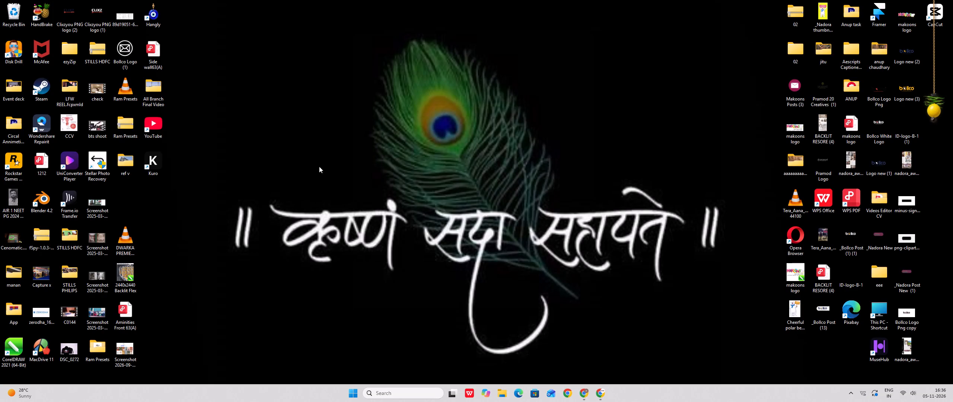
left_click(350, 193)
Open Windows Start from the desktop.
left_click(348, 395)
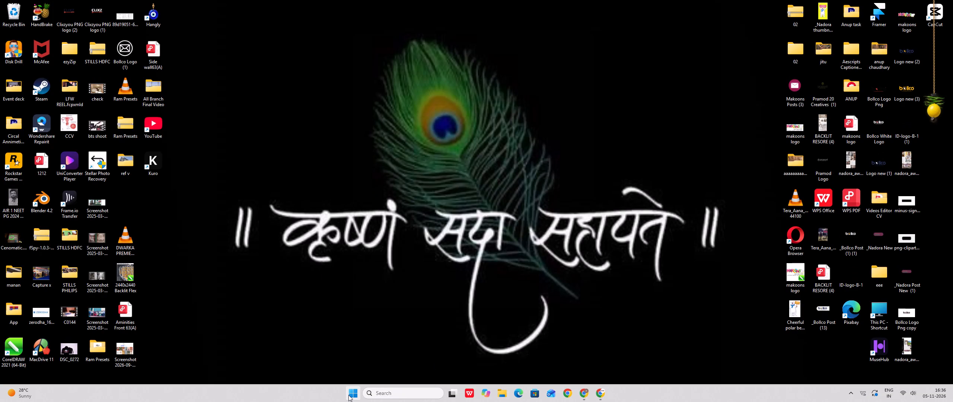
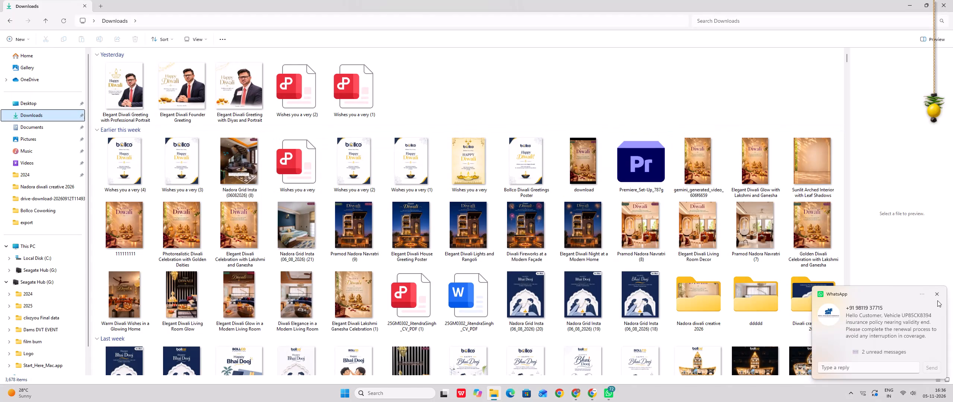
Dismiss the WhatsApp message notification.
left_click(936, 296)
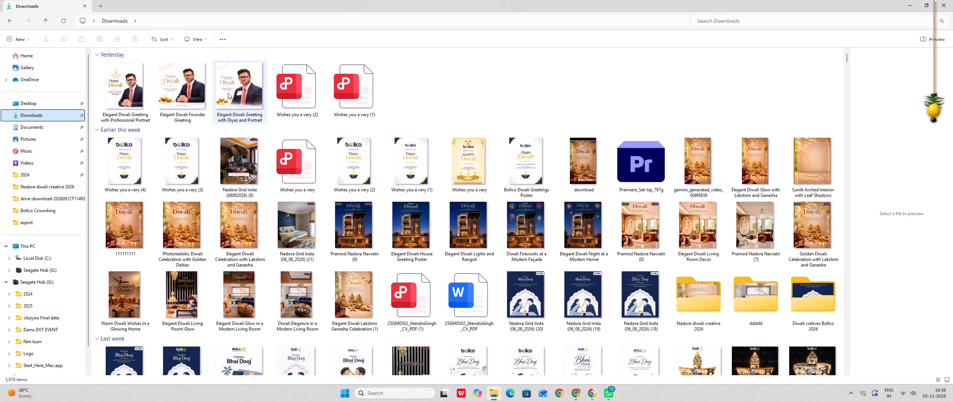
Select the three Elegant Diwali portrait greeting images under Yesterday in Downloads and start moving them as a group.
left_click(231, 90)
left_click(139, 87, "shift")
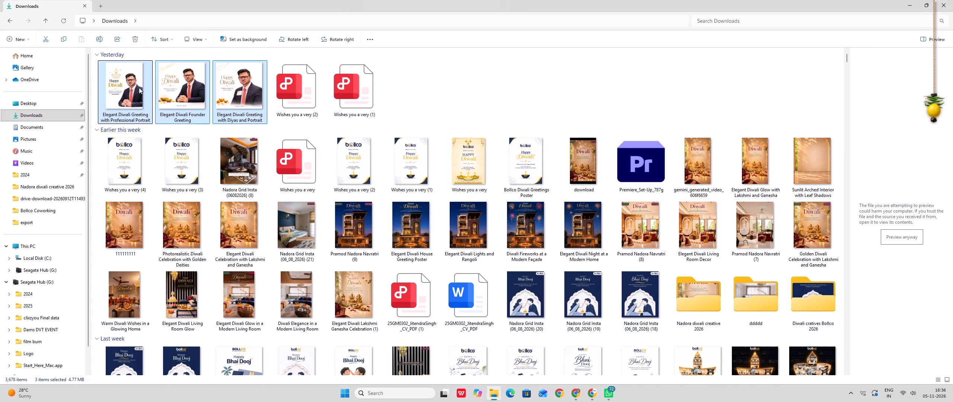
left_click(131, 98)
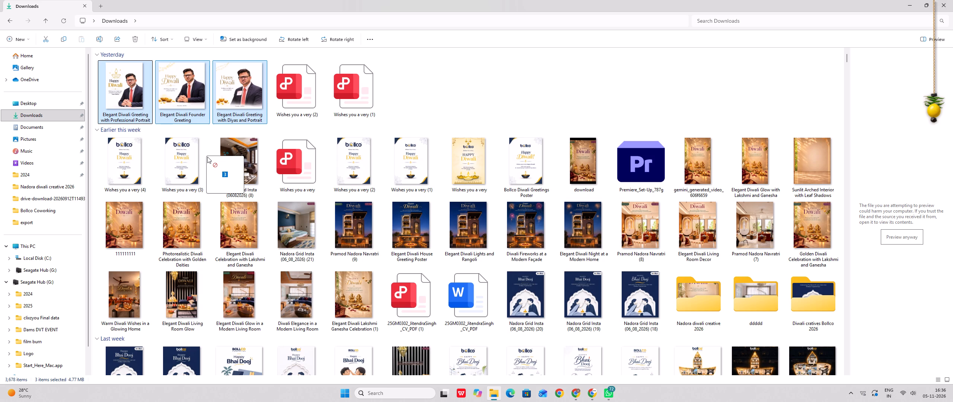
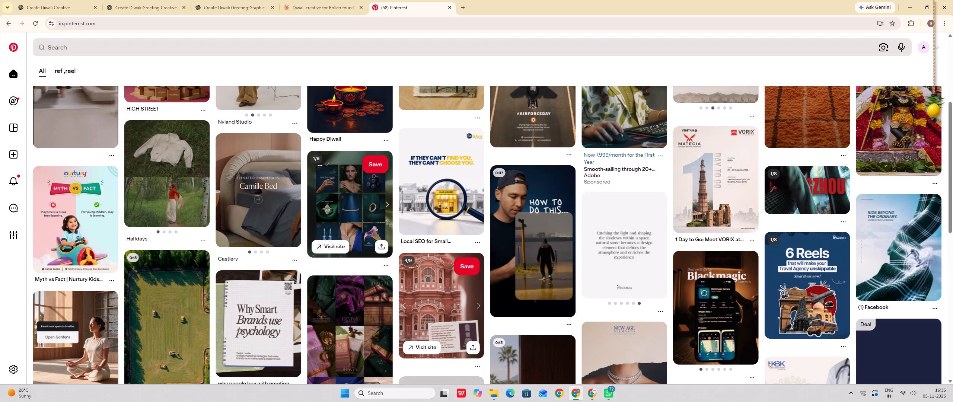
left_click(588, 398)
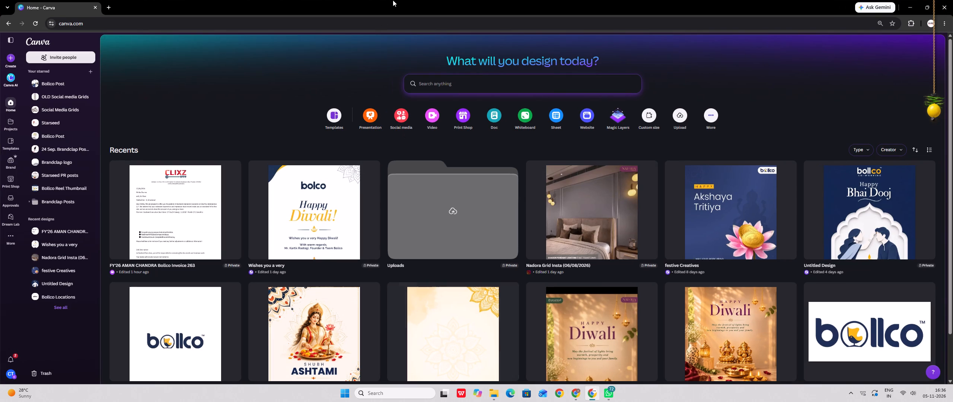
left_click(224, 67)
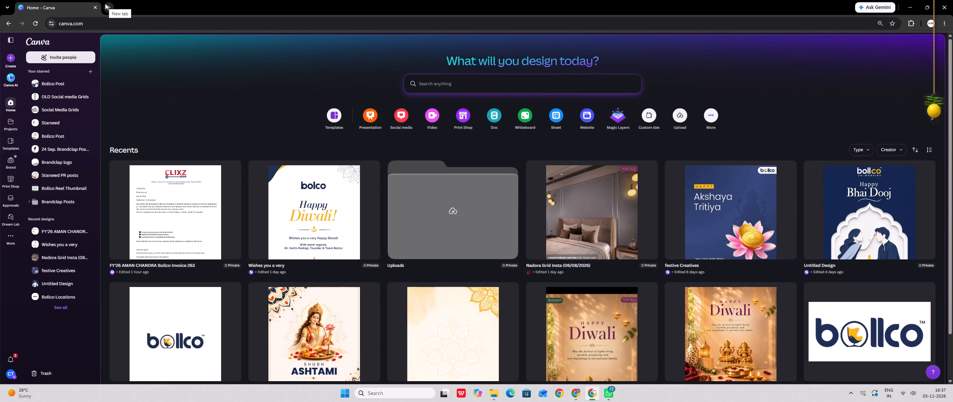
Add a blank browser tab, return to Canva's home page and open the recent design Nadora Grid Insta (06/08/2026).
left_click(106, 4)
left_click(63, 0)
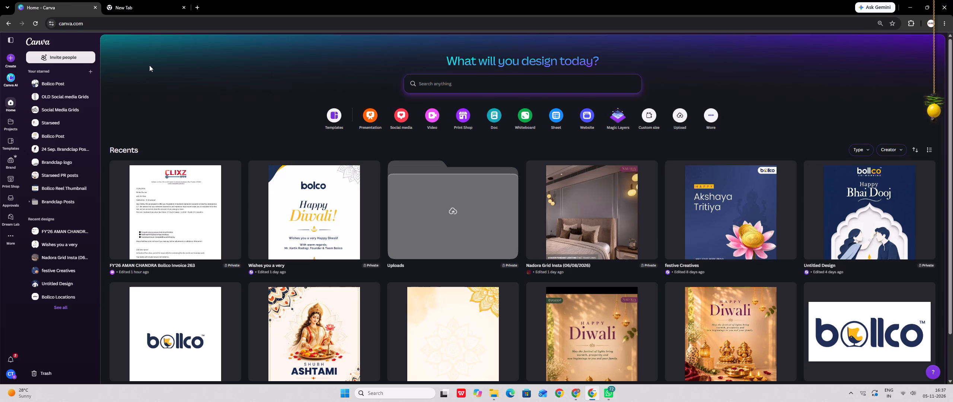
left_click(616, 231)
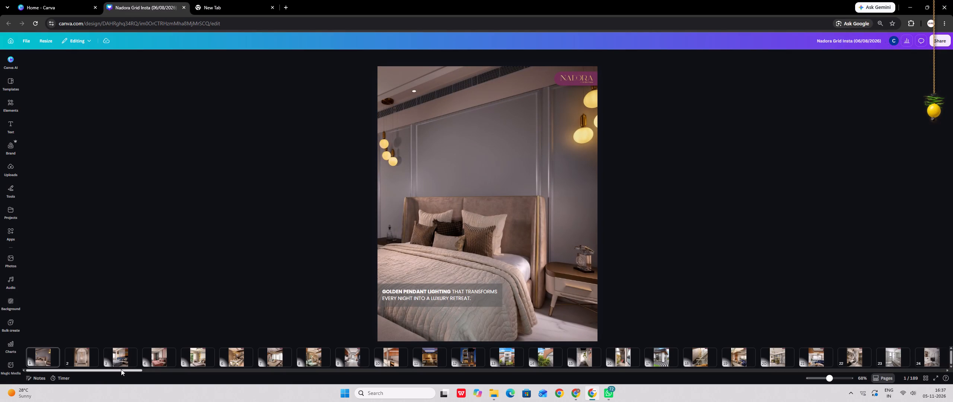
Add two blank pages at the end of the Nadora Grid Insta design.
left_click_drag(121, 371, 931, 380)
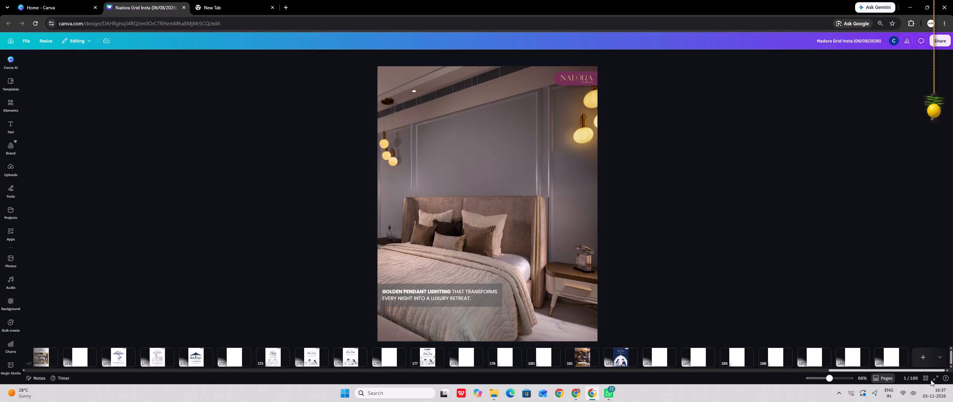
left_click_drag(931, 380, 947, 369)
left_click(915, 354)
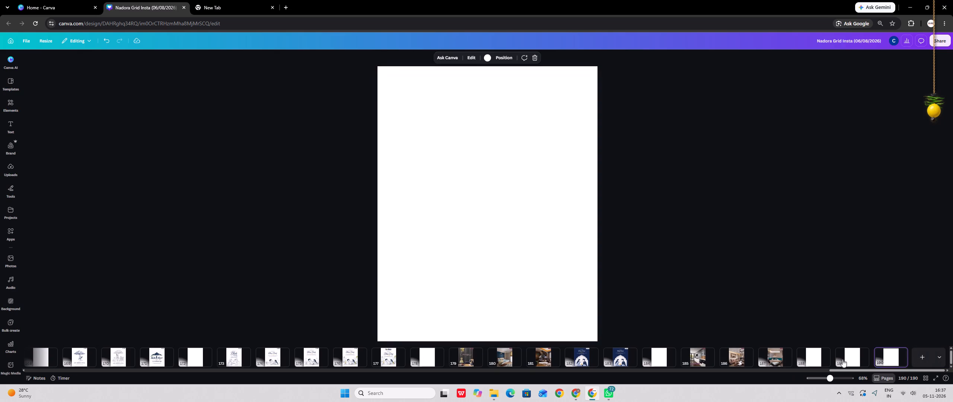
left_click(929, 355)
Upload the three selected Diwali greeting portrait images from the Downloads folder to the design's uploads.
left_click(17, 169)
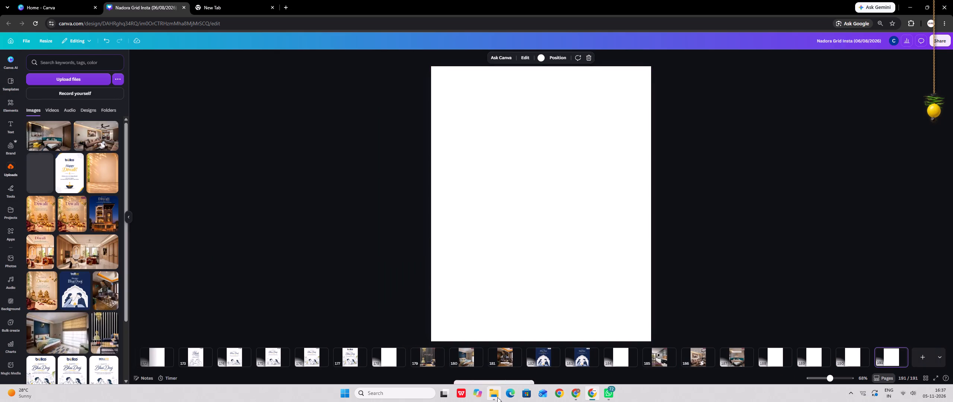
left_click(479, 366)
left_click_drag(229, 98, 589, 387)
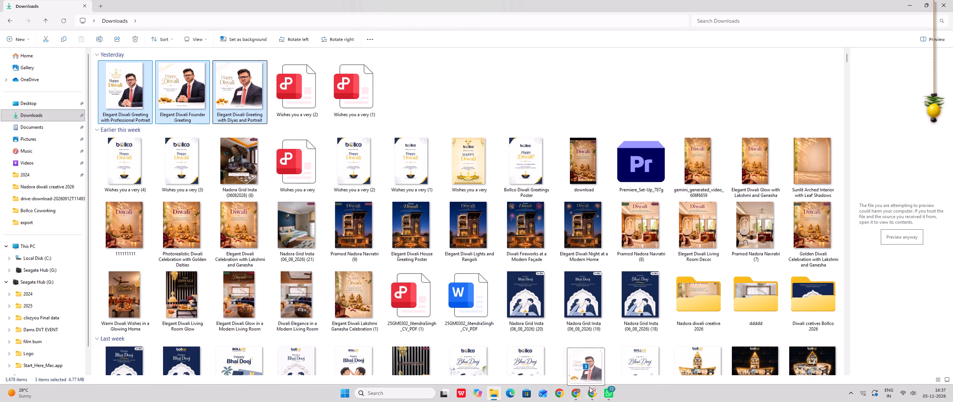
left_click_drag(589, 387, 65, 195)
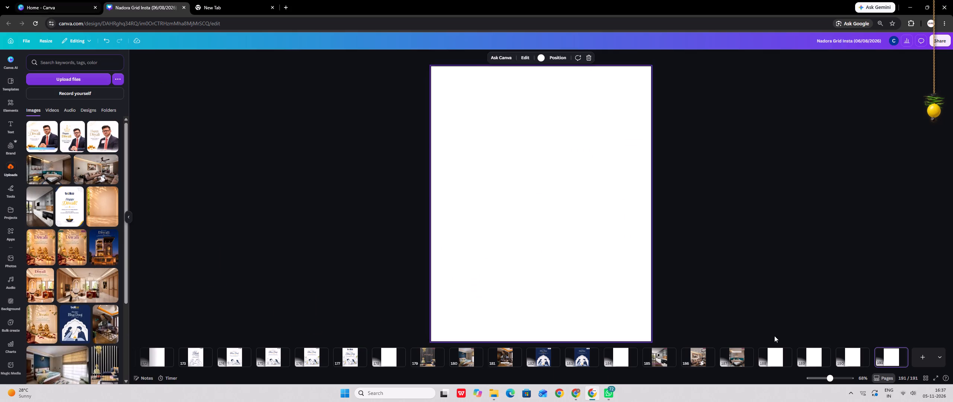
Select blank page 189, close the spare browser tab, and create a Magic Layers design from the tall Happy Diwali portrait image.
left_click(806, 359)
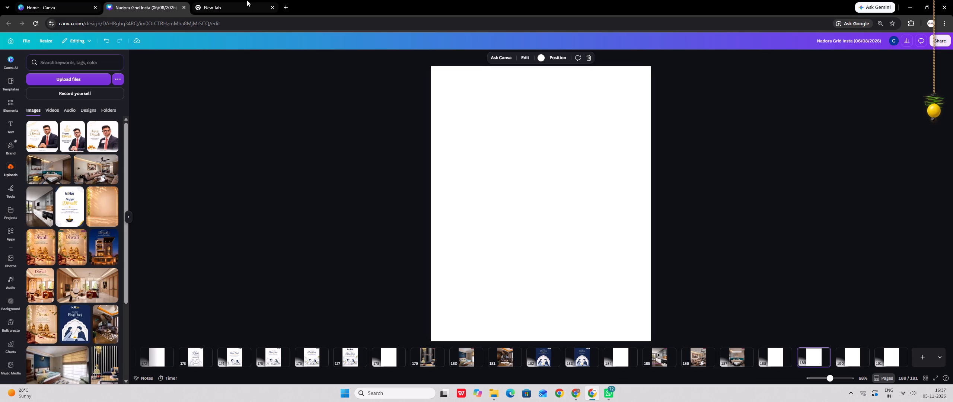
left_click(273, 7)
left_click(57, 0)
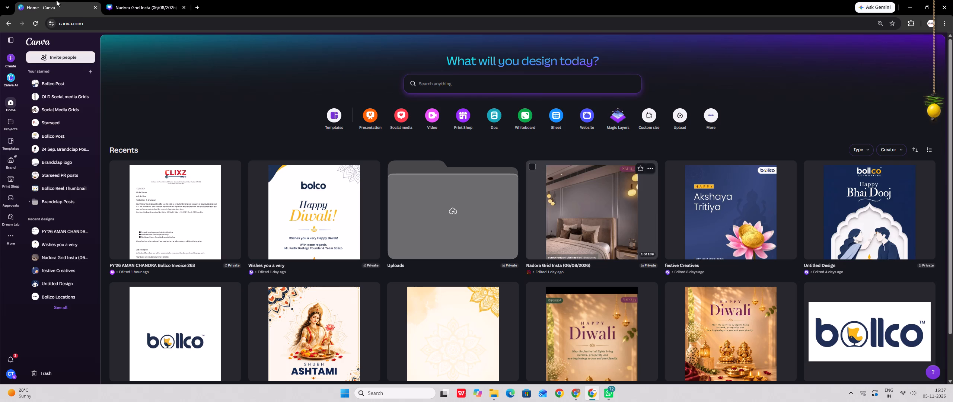
left_click(8, 59)
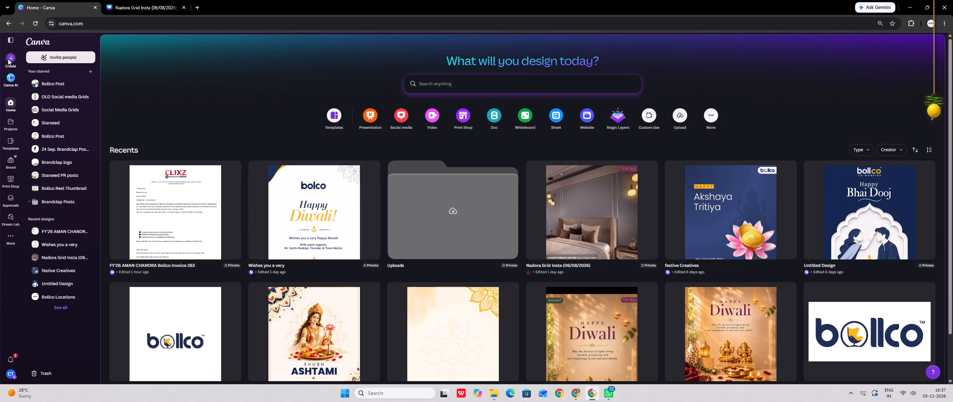
left_click(371, 101)
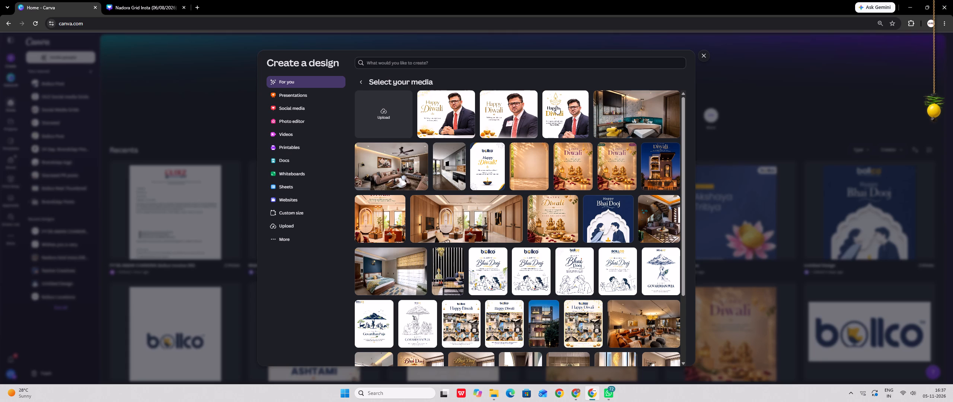
left_click(558, 116)
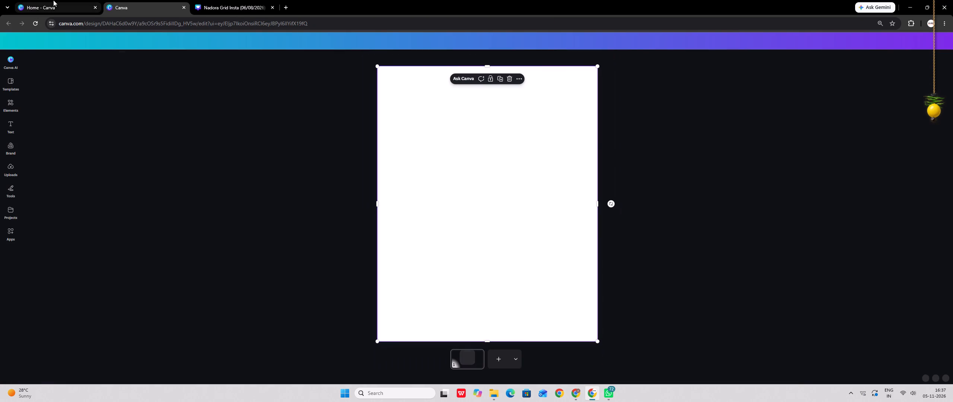
Create separate Magic Layers designs from the other two uploaded Happy Diwali portrait images.
left_click(53, 0)
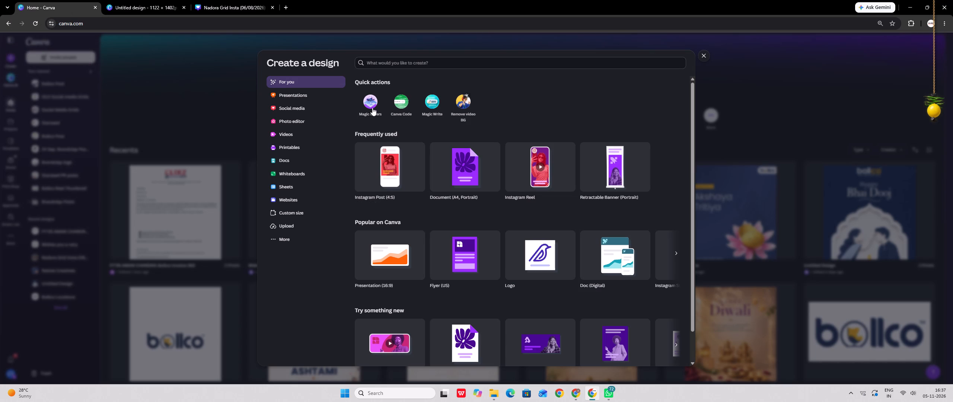
left_click(372, 104)
left_click(519, 126)
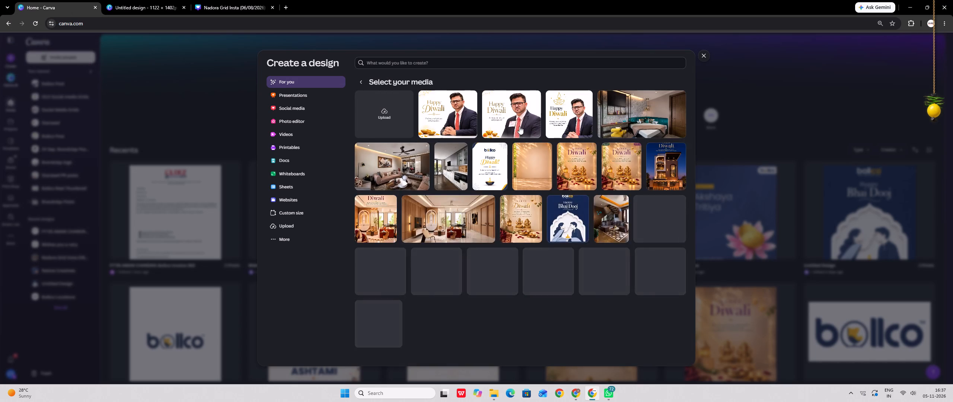
left_click(63, 7)
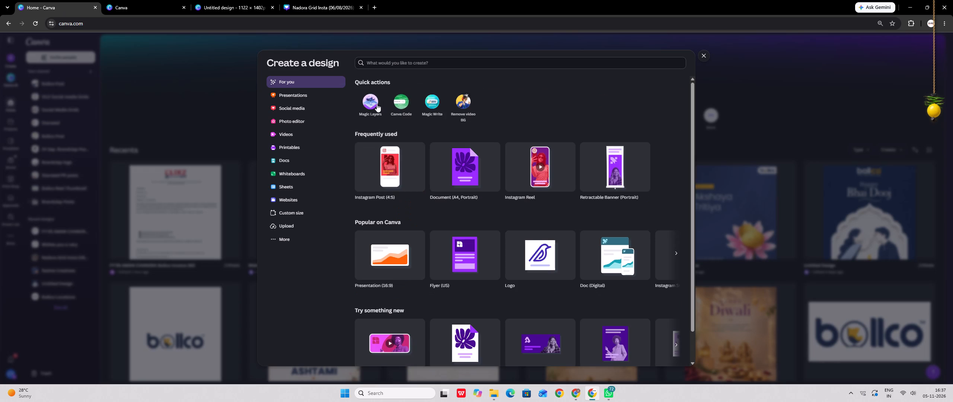
left_click(375, 105)
left_click(440, 122)
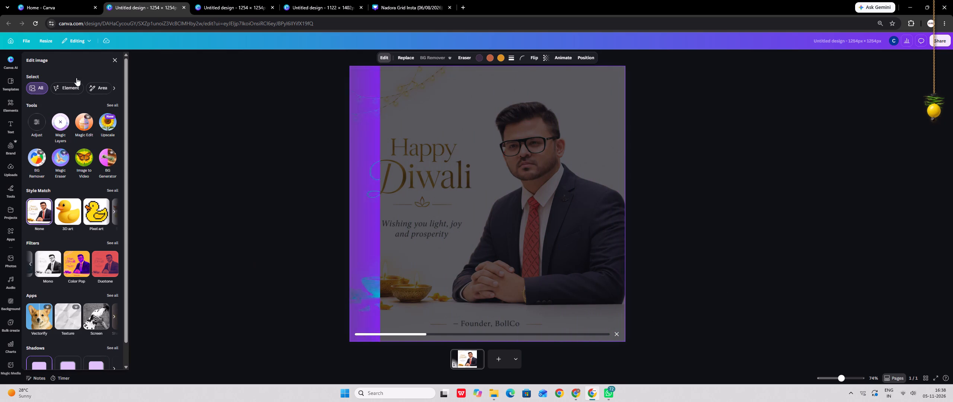
Copy every element of the square Happy Diwali design with the clasped-hands portrait onto blank page 189 of Nadora Grid Insta.
left_click(216, 0)
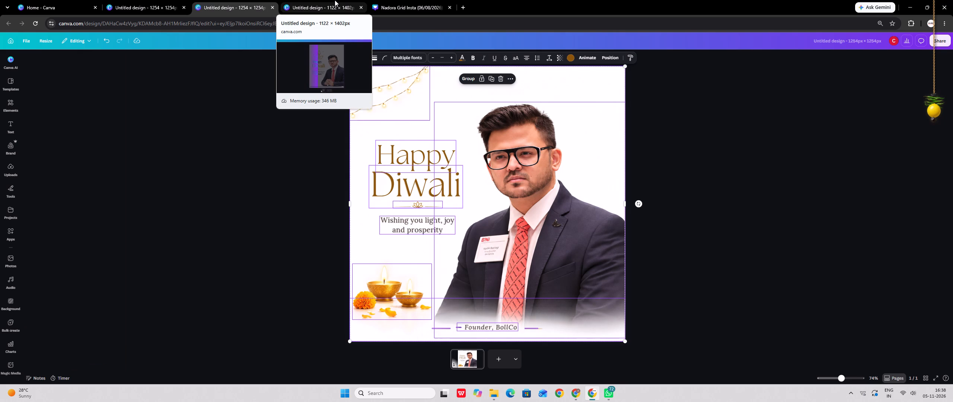
left_click(704, 221)
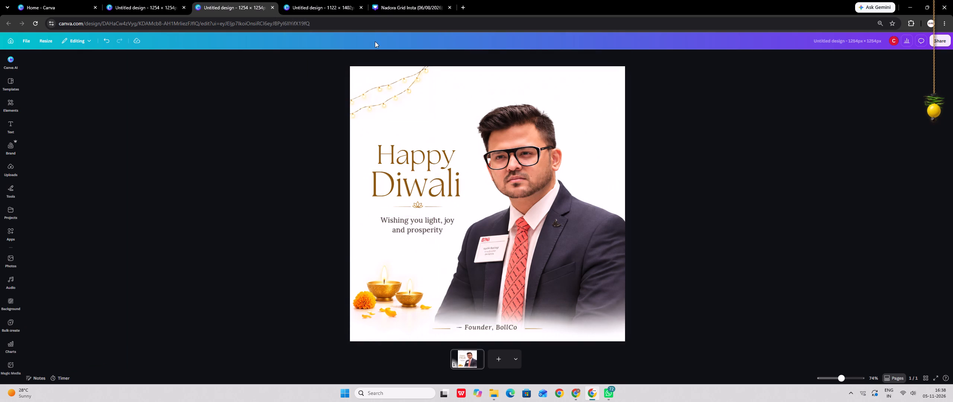
left_click(301, 0)
left_click(723, 201)
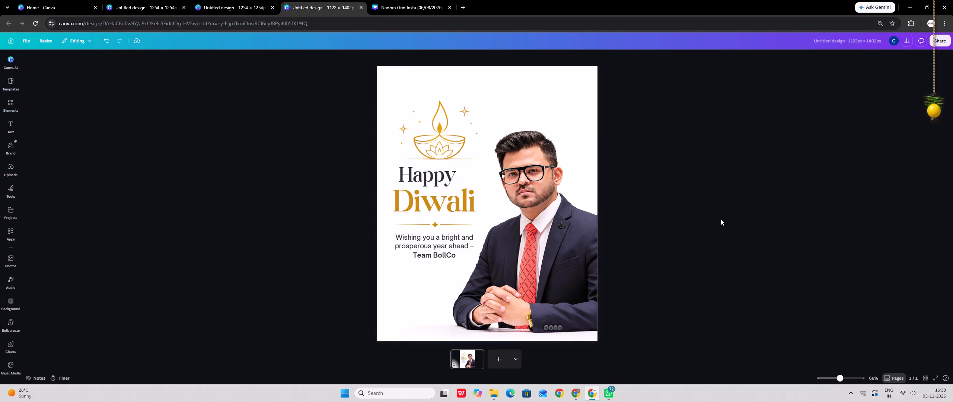
left_click(163, 0)
left_click(813, 217)
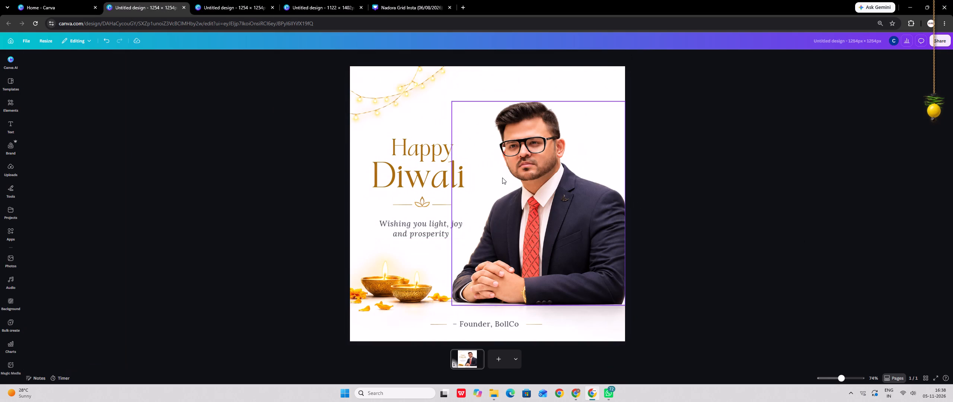
left_click(502, 178)
key("ctrl+a")
key("ctrl+c")
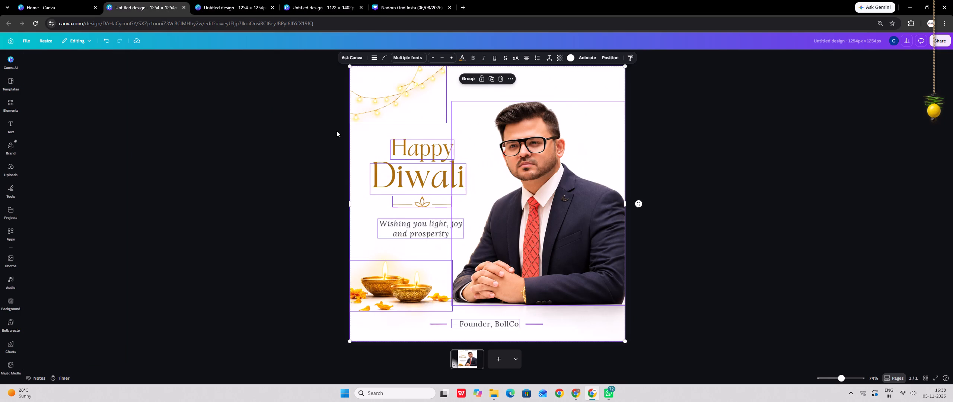
left_click(324, 1)
left_click(401, 0)
left_click(551, 223)
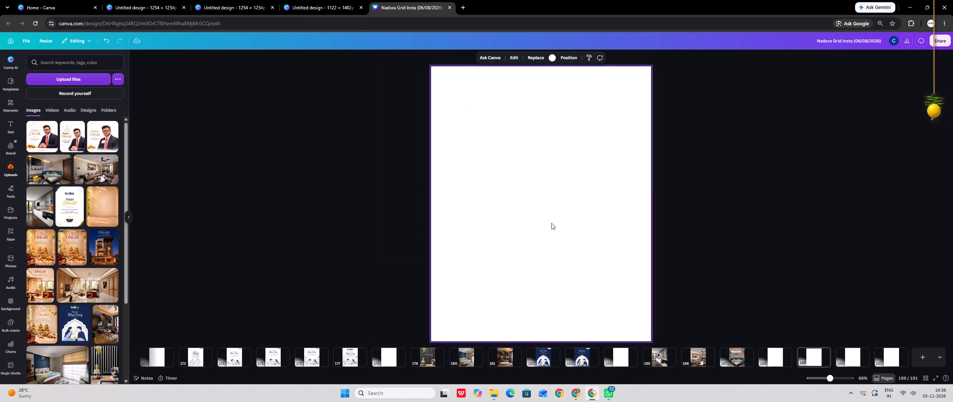
key("ctrl+v")
left_click(727, 252)
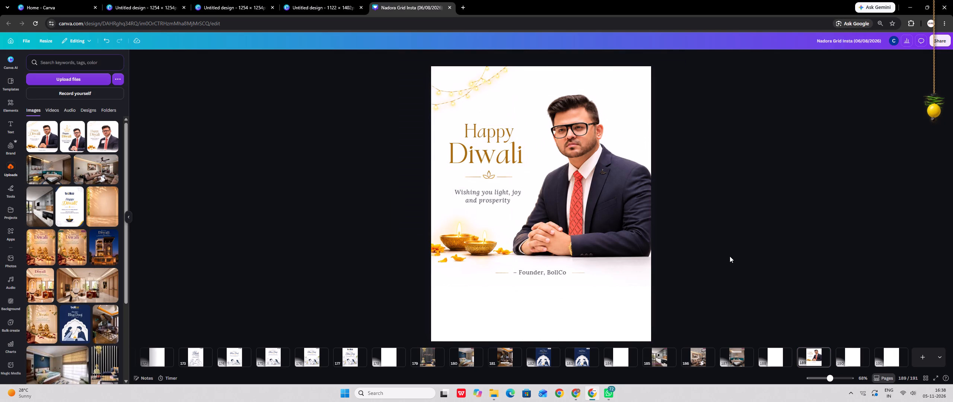
Move everything except the string lights down together to the bottom of page 189, including the greeting, diyas, portrait and founder line.
left_click_drag(602, 313, 442, 154)
left_click(583, 312)
left_click_drag(616, 312, 431, 128)
left_click_drag(567, 217, 567, 273)
left_click(815, 230)
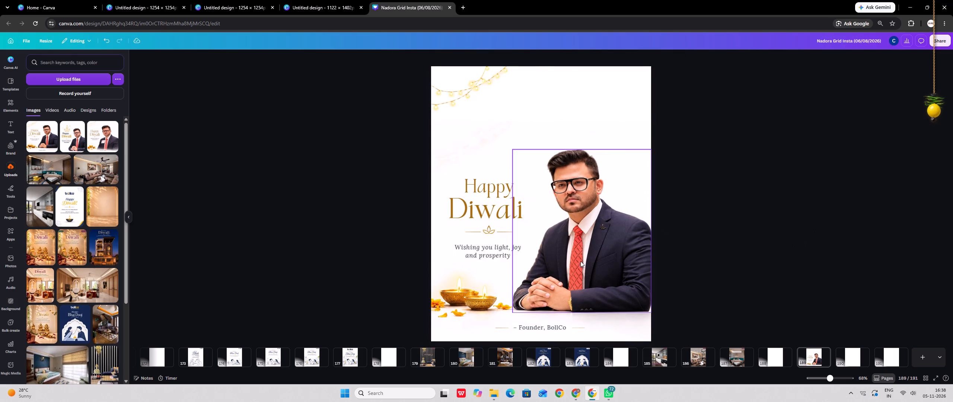
Change the company name in the founder line below the portrait to lowercase "bollco".
double_click(540, 327)
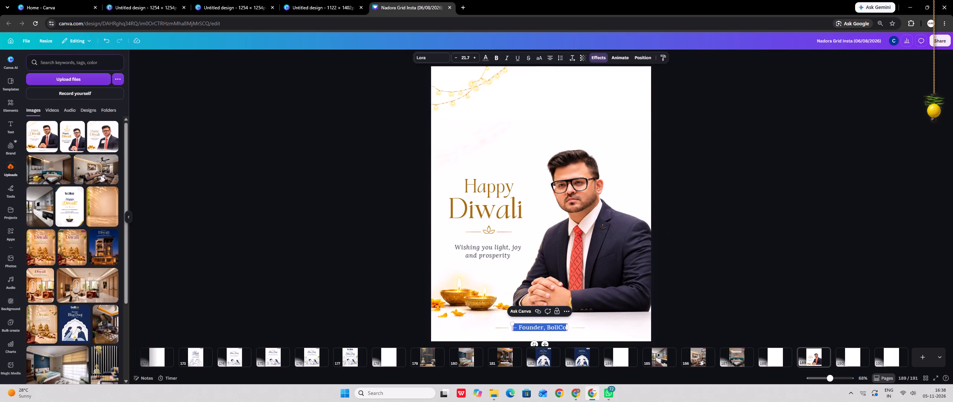
left_click(551, 327)
left_click_drag(547, 326, 565, 326)
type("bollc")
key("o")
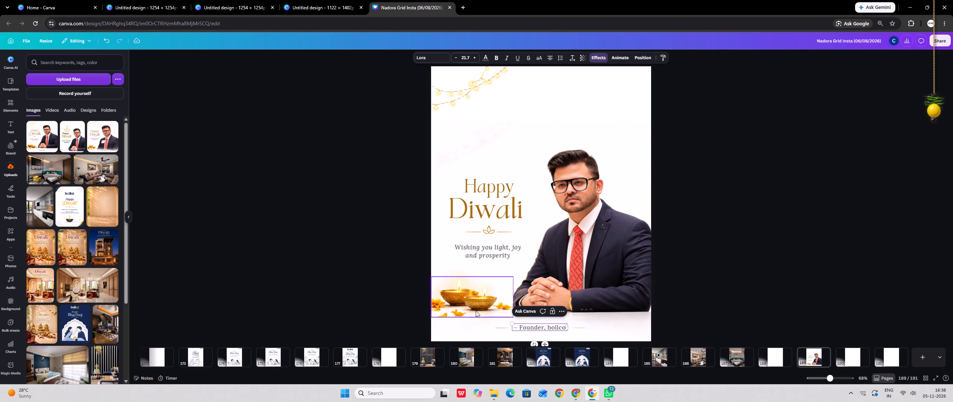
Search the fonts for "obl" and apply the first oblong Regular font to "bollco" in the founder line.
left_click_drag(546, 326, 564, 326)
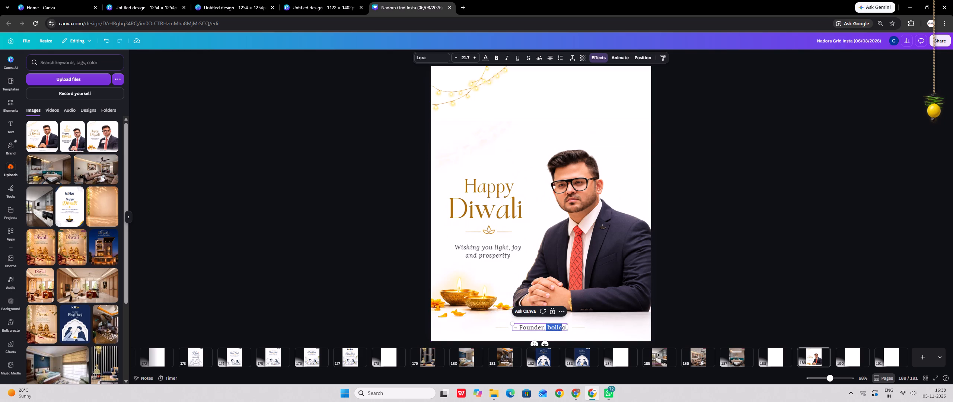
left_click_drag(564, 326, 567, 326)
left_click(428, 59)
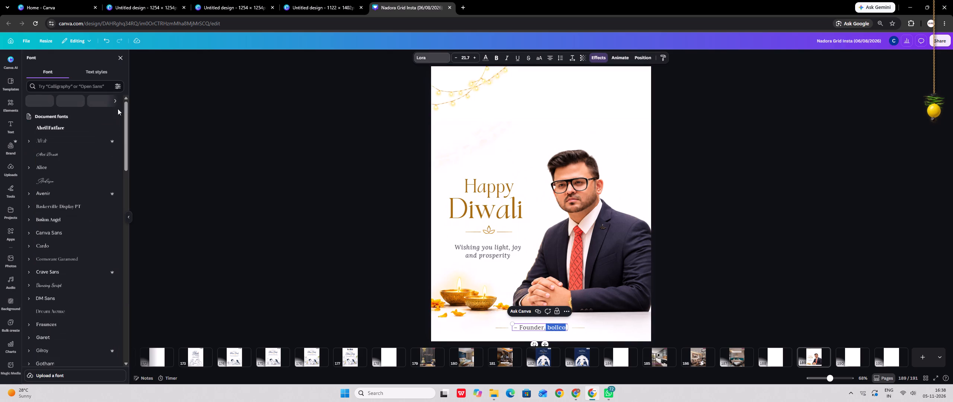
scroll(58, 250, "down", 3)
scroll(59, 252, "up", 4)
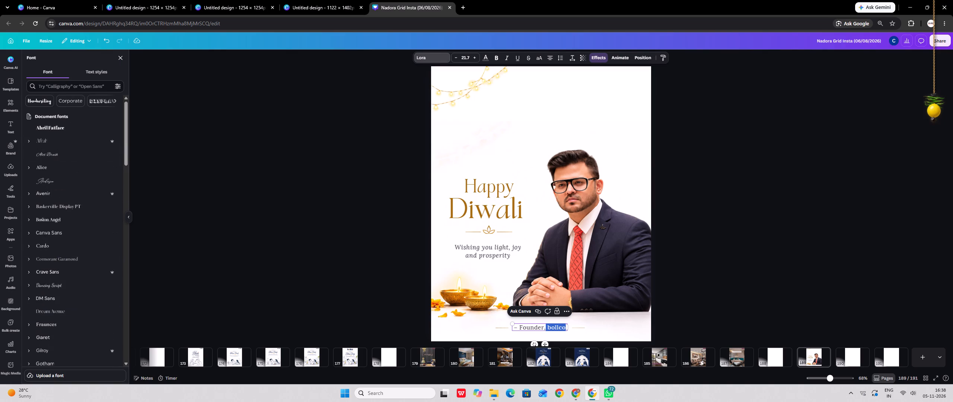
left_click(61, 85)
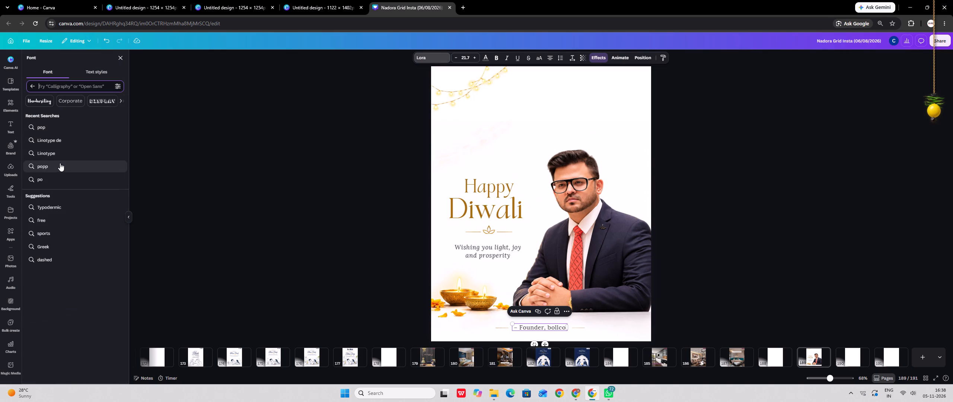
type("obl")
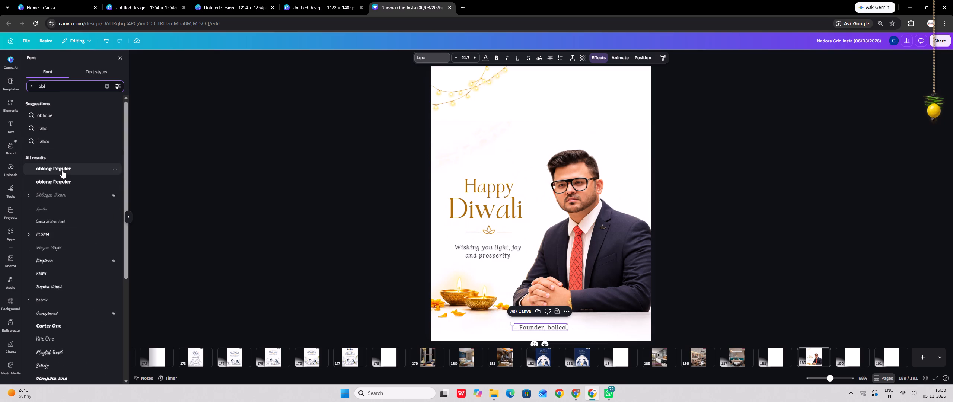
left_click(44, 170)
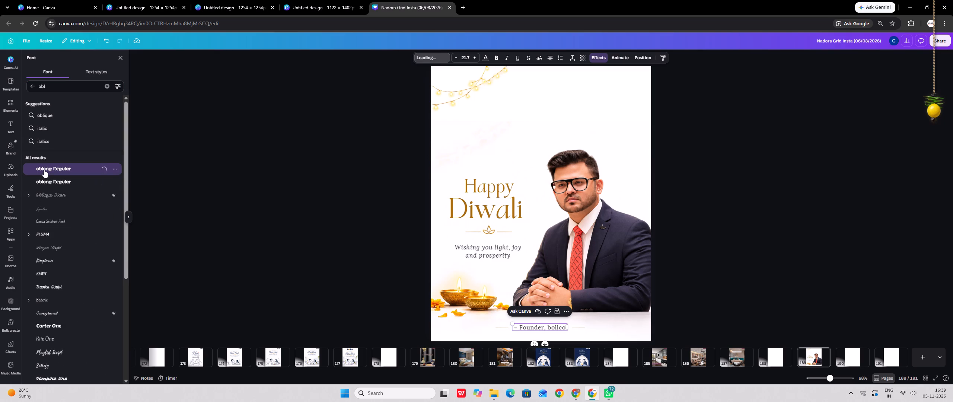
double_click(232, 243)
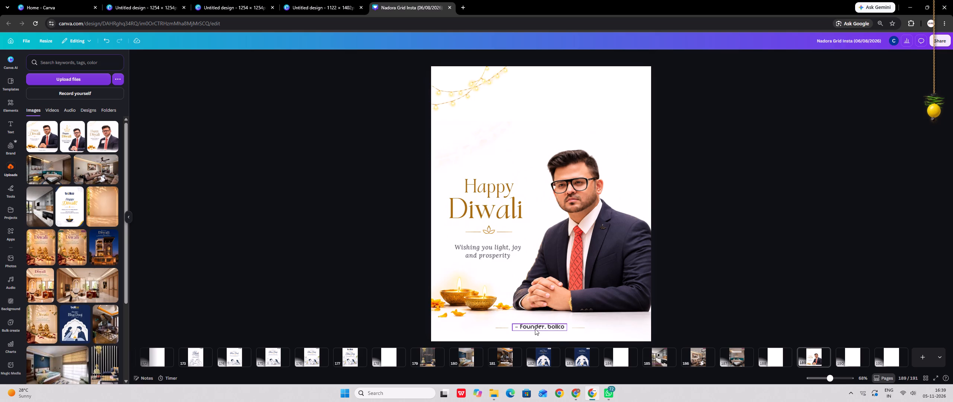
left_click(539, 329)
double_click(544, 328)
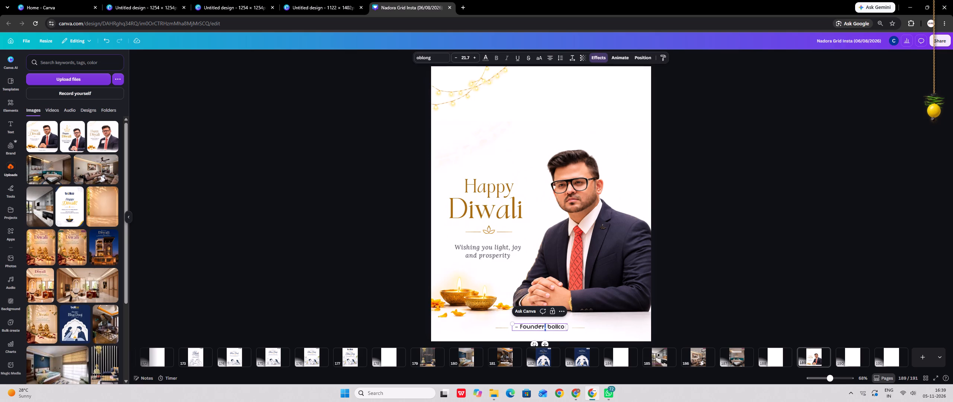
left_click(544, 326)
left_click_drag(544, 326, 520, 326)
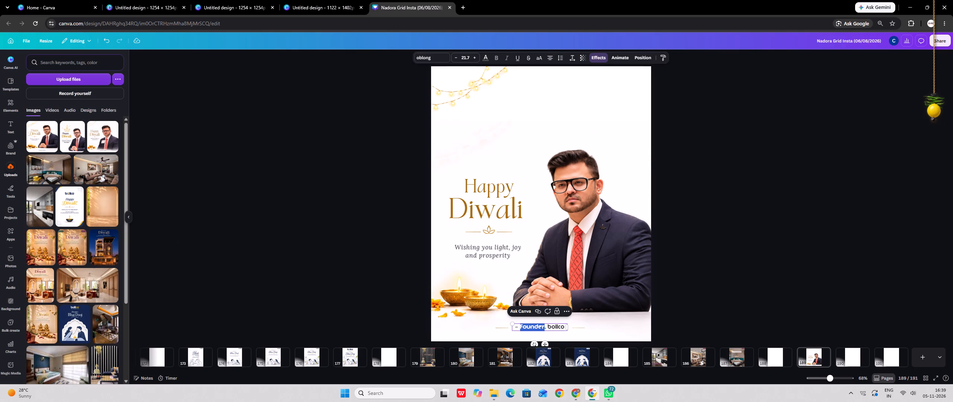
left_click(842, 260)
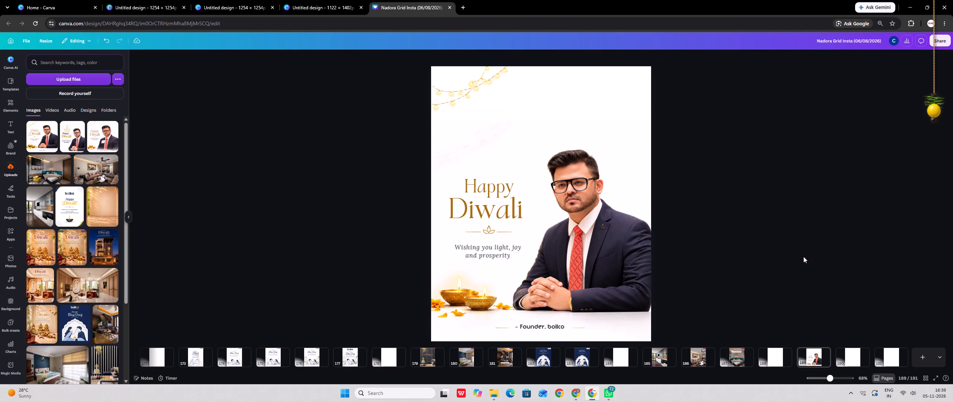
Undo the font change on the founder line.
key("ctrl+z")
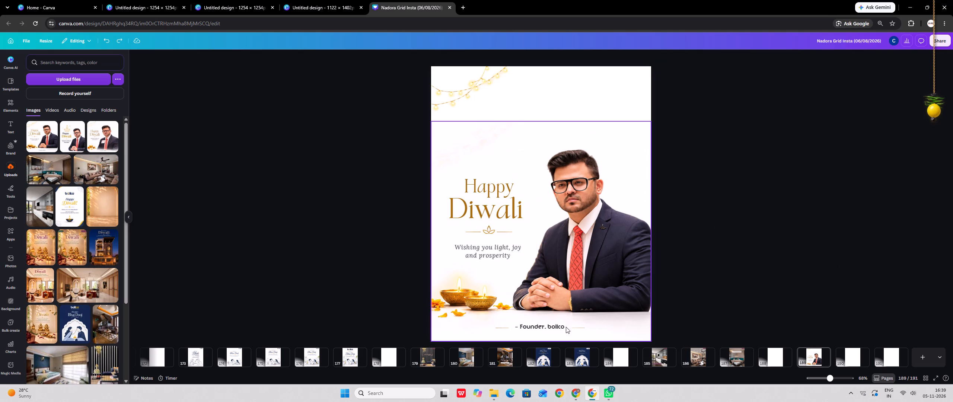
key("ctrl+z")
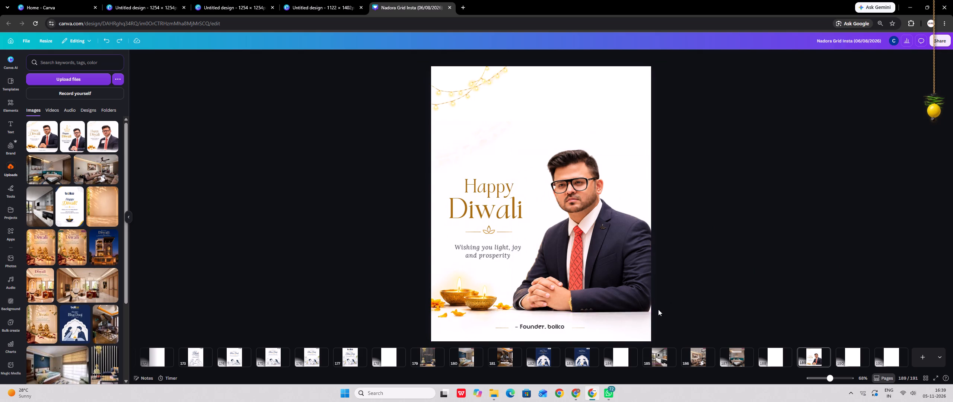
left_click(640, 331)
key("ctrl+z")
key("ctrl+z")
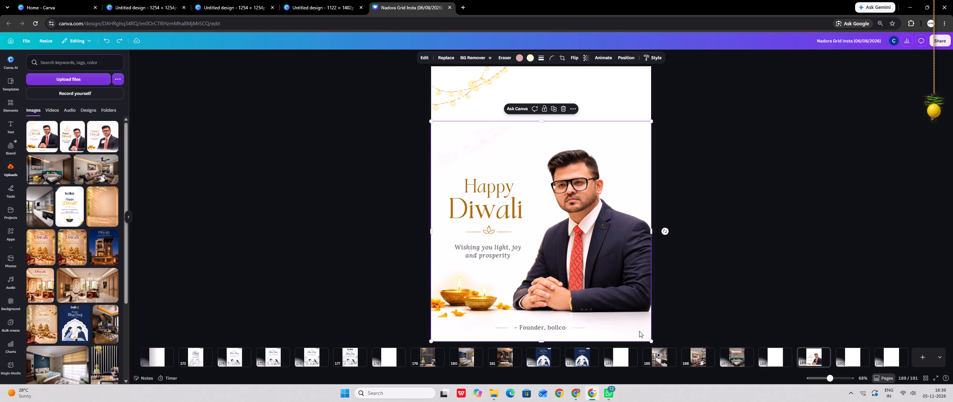
Select only the word "bollco" in the founder line and apply the second oblong Regular font.
double_click(560, 329)
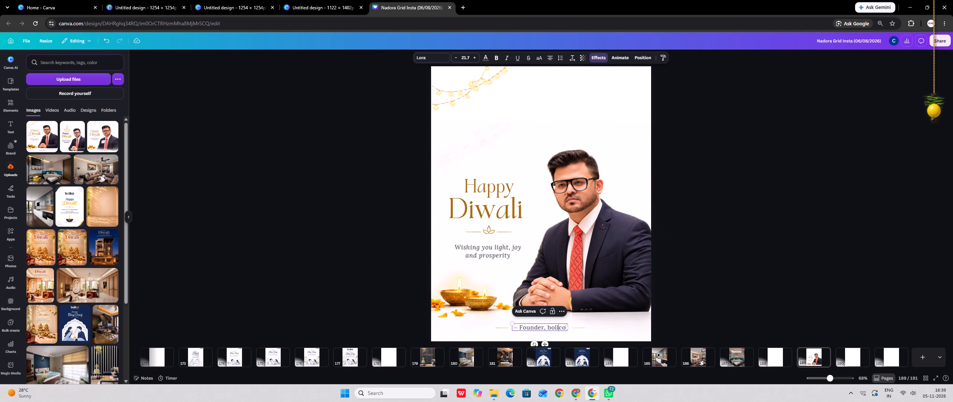
left_click(552, 327)
left_click_drag(548, 327, 567, 327)
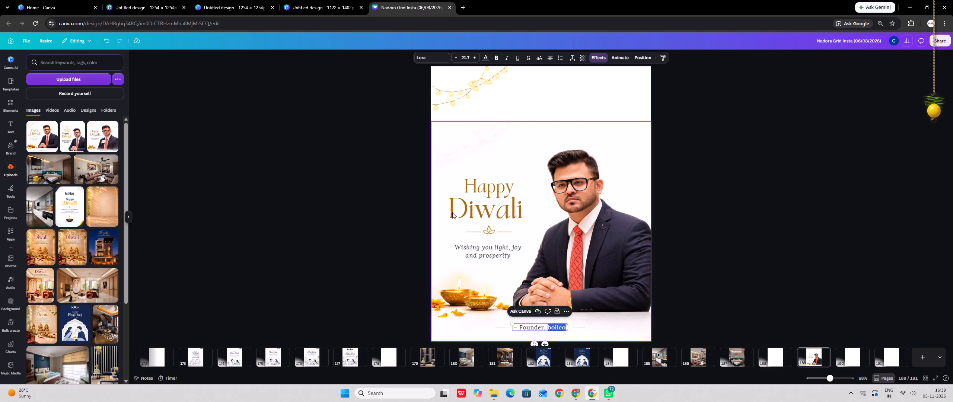
left_click(425, 57)
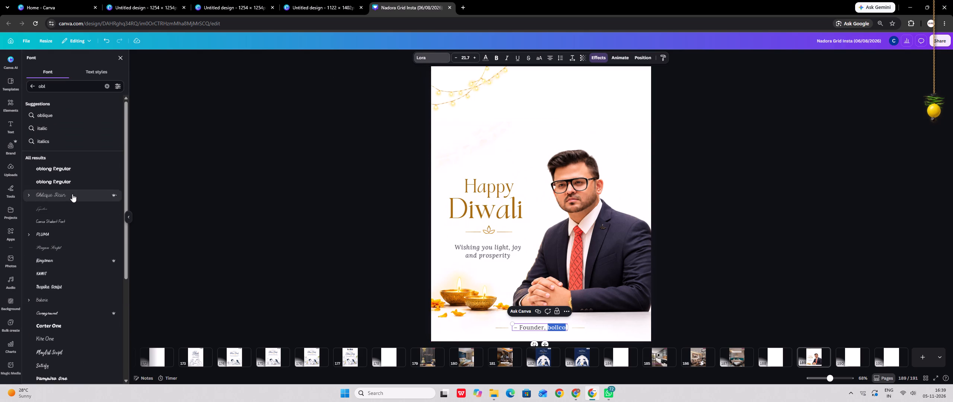
left_click(76, 182)
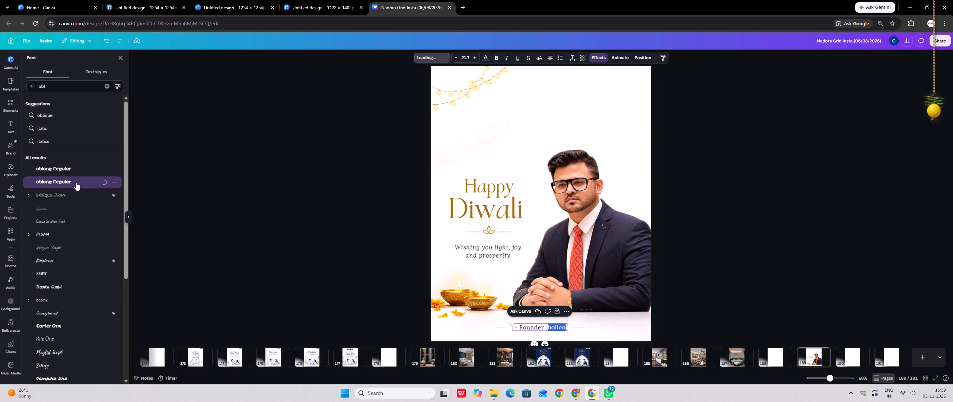
double_click(269, 231)
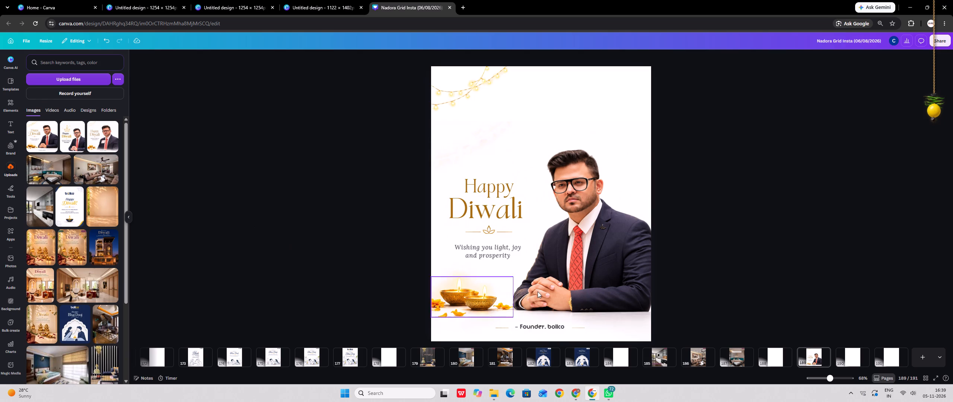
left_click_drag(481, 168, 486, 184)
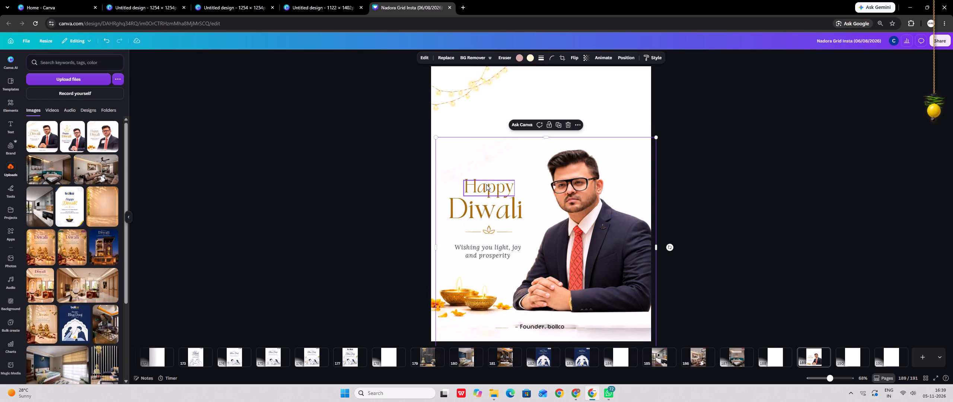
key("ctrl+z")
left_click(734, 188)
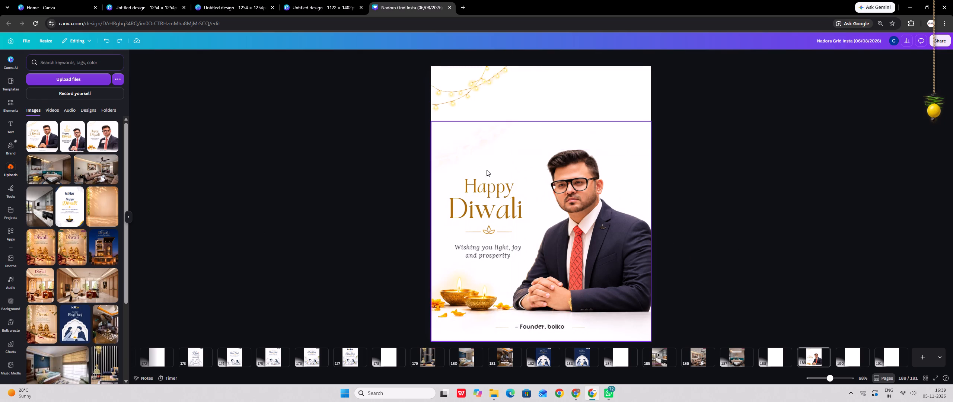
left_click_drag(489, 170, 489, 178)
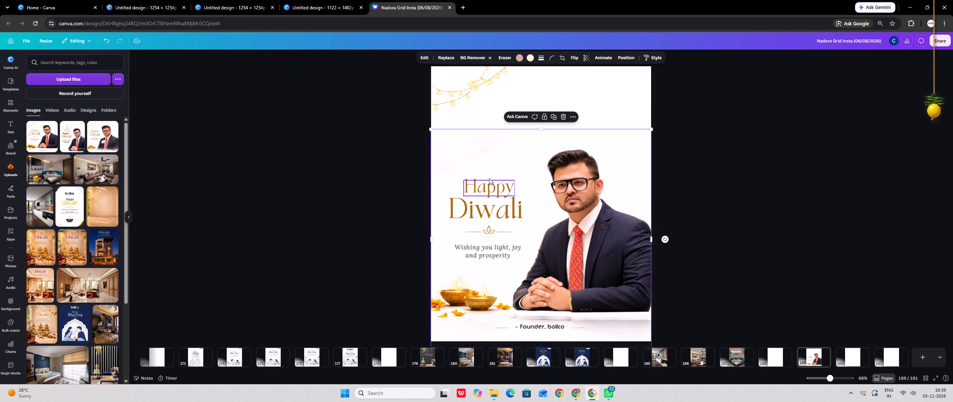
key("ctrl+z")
Lock the pale background image behind the greeting and portrait on the Diwali page.
right_click(634, 170)
left_click(743, 182)
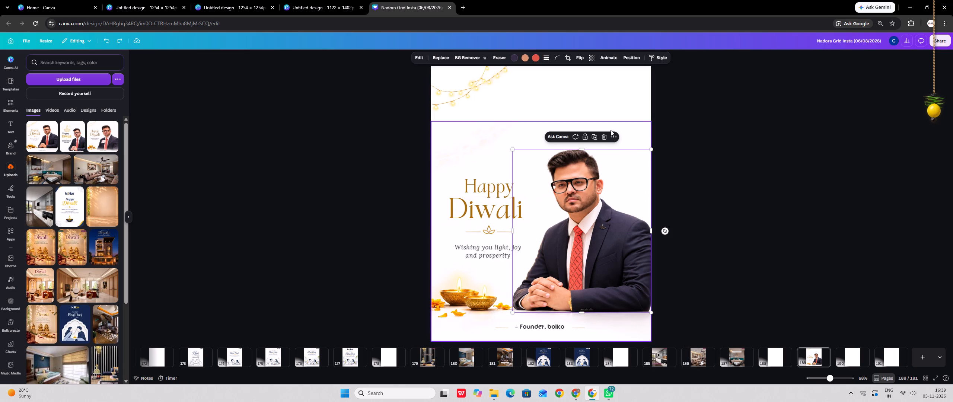
left_click(624, 128)
right_click(624, 128)
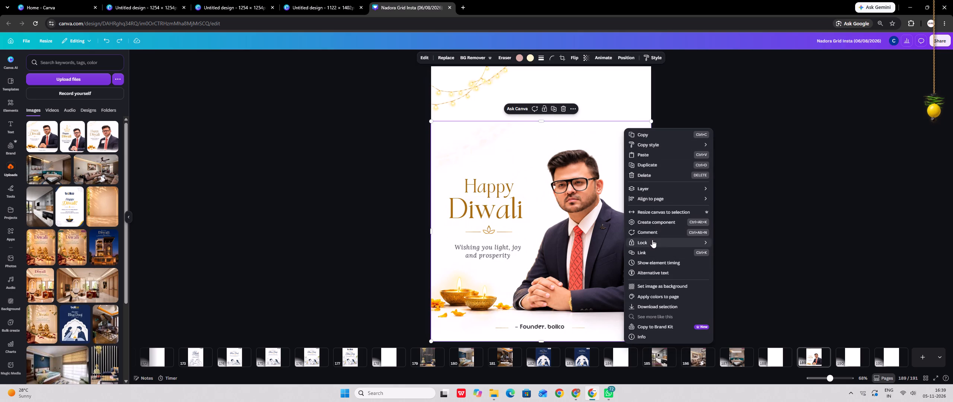
left_click(726, 240)
double_click(822, 191)
Select the "Happy Diwali" heading, lotus divider and wishes text together, enlarge them and move them up beside the portrait.
left_click_drag(484, 165, 484, 256)
left_click_drag(490, 216, 487, 179)
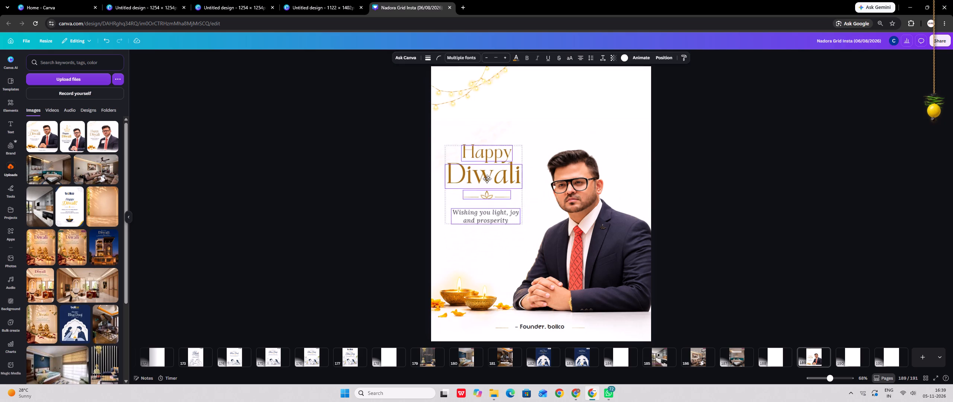
left_click_drag(487, 179, 491, 164)
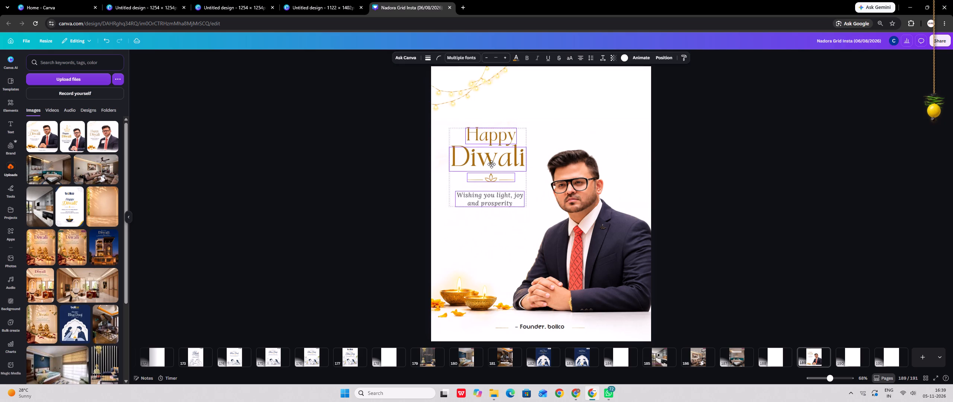
left_click_drag(491, 164, 491, 168)
left_click_drag(447, 211, 429, 227)
left_click_drag(497, 218, 505, 213)
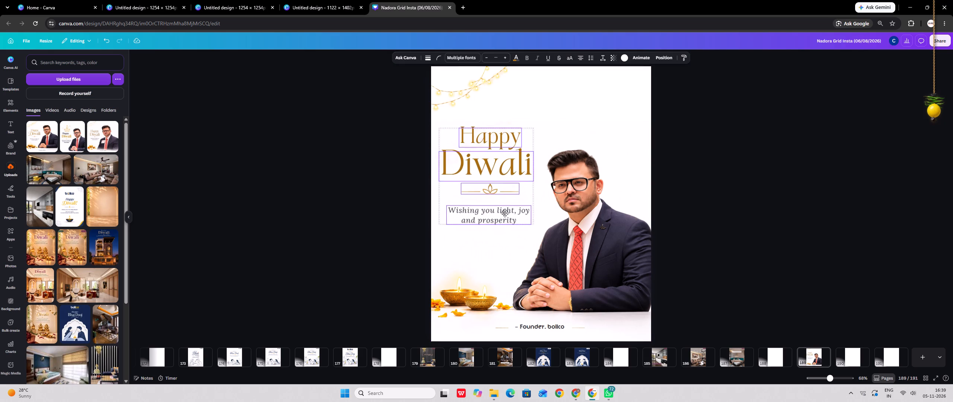
left_click_drag(505, 213, 506, 202)
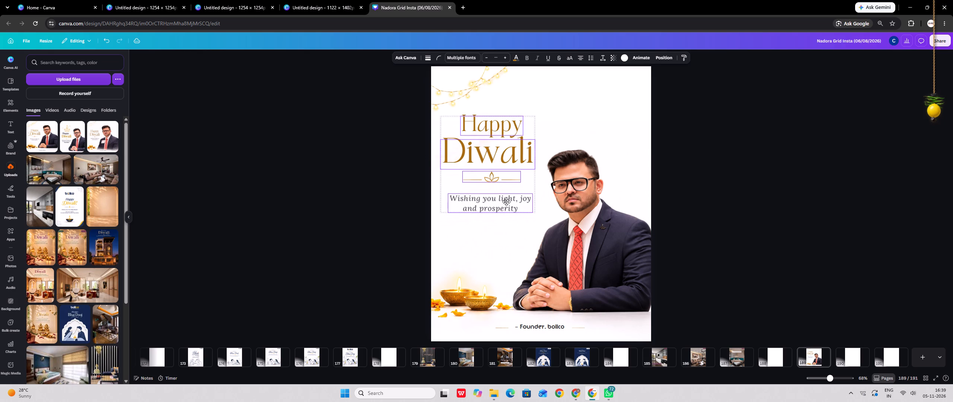
left_click_drag(506, 202, 504, 207)
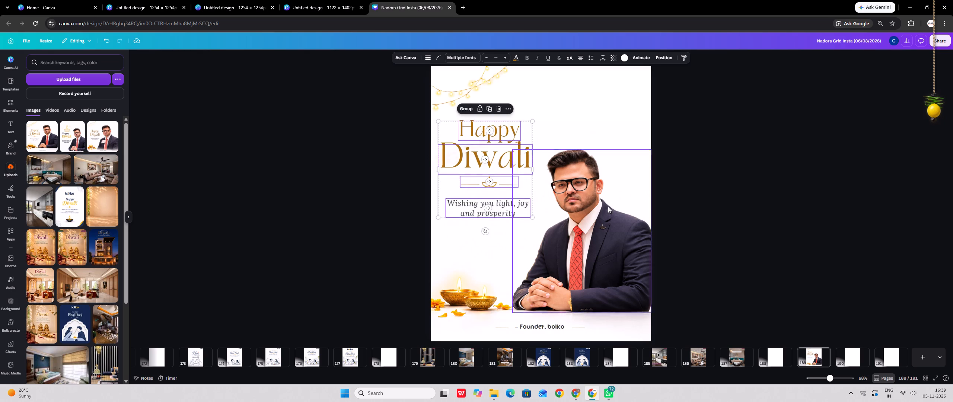
double_click(766, 191)
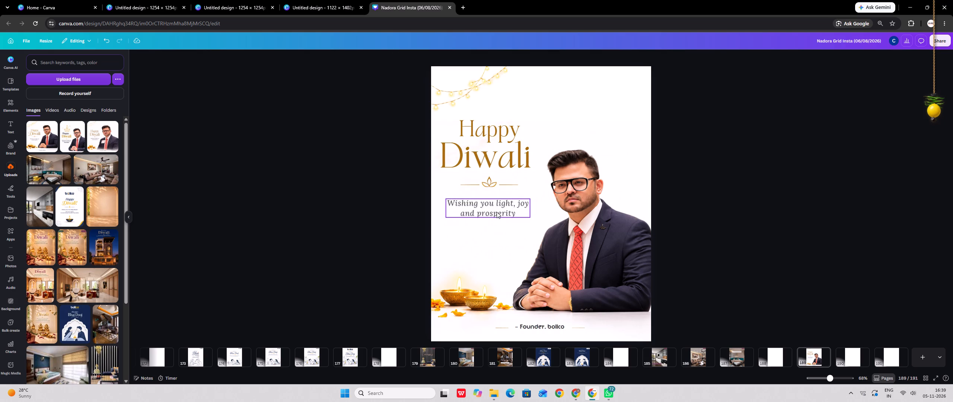
Respace the greeting stack by shifting the wishes text, lotus divider, "Diwali" and "Happy" slightly lower, with tighter gaps below "Diwali".
left_click(497, 212)
left_click(791, 222)
left_click_drag(495, 213, 495, 232)
left_click_drag(494, 185, 493, 192)
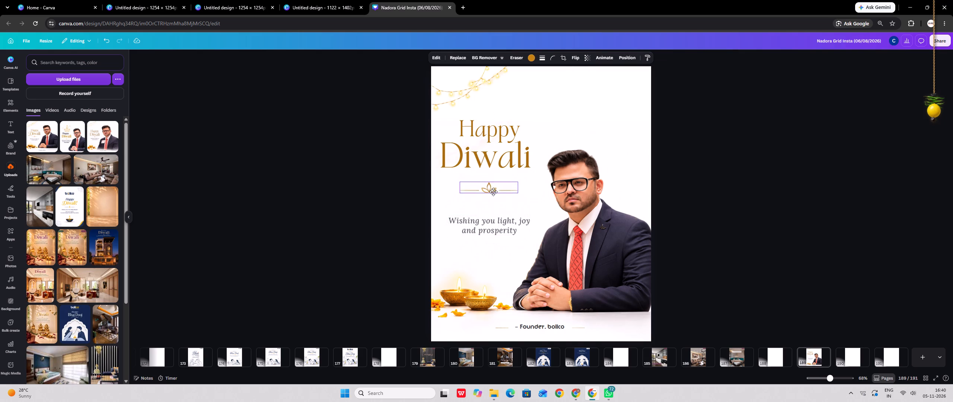
left_click_drag(493, 192, 493, 197)
left_click_drag(493, 159, 494, 164)
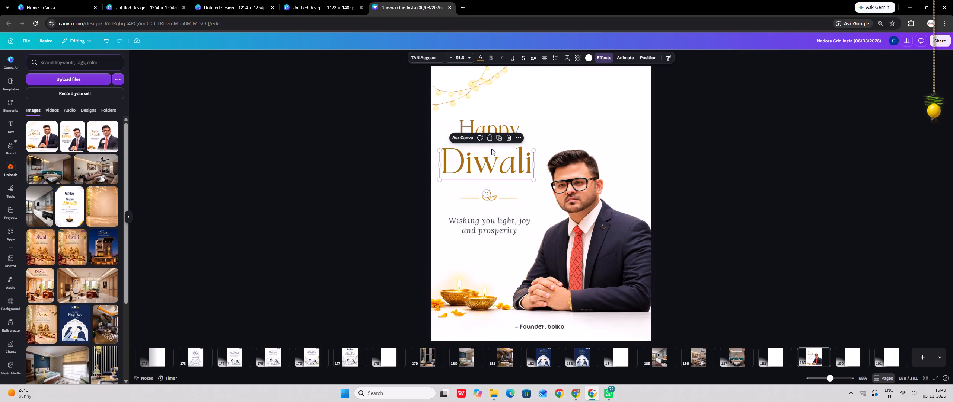
left_click(495, 128)
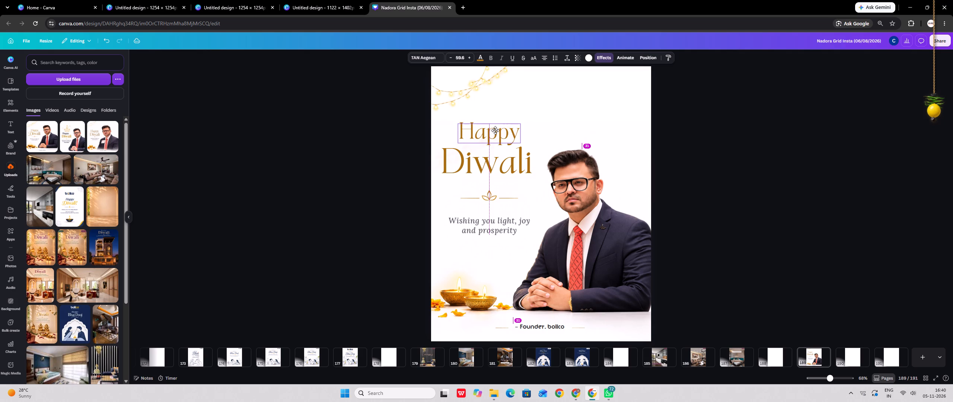
left_click(792, 222)
left_click_drag(490, 198, 490, 192)
left_click_drag(490, 228, 493, 207)
left_click_drag(493, 208, 490, 216)
double_click(812, 247)
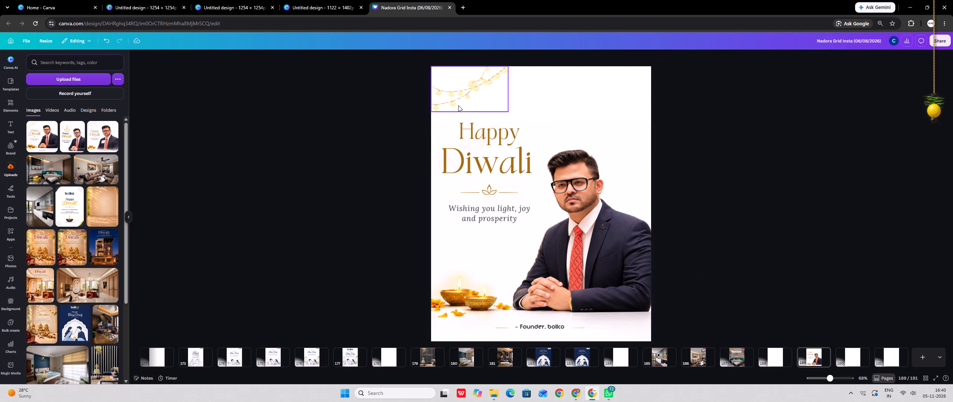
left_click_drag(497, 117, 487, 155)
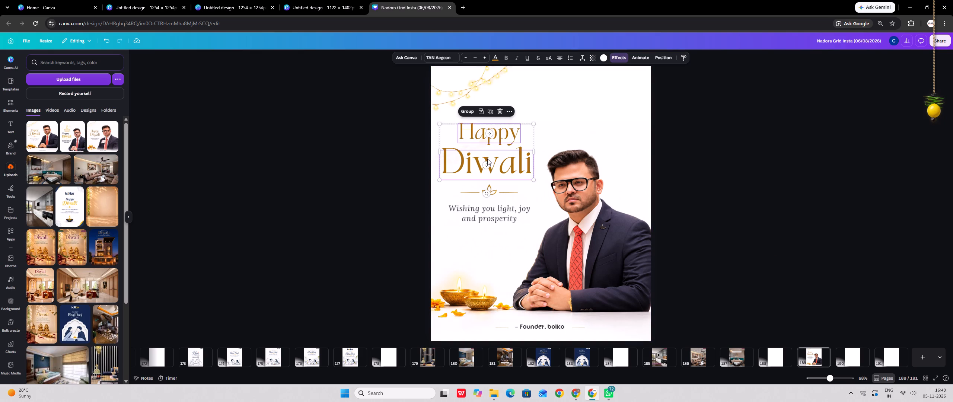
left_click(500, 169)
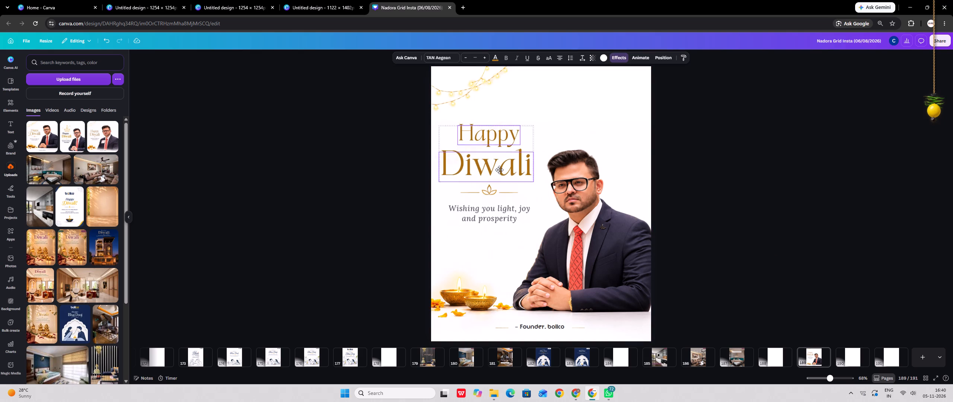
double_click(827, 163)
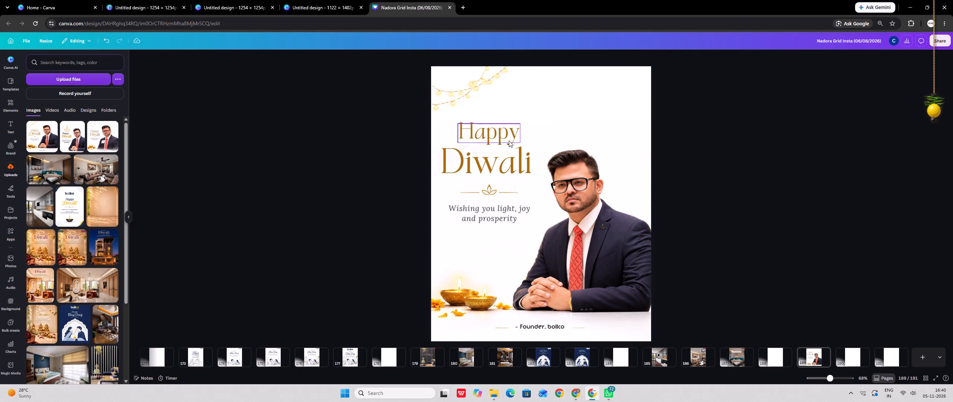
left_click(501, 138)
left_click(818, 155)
Copy the bollco logo from the Bhai Dooj design on page 183 and paste it onto page 189.
left_click(583, 358)
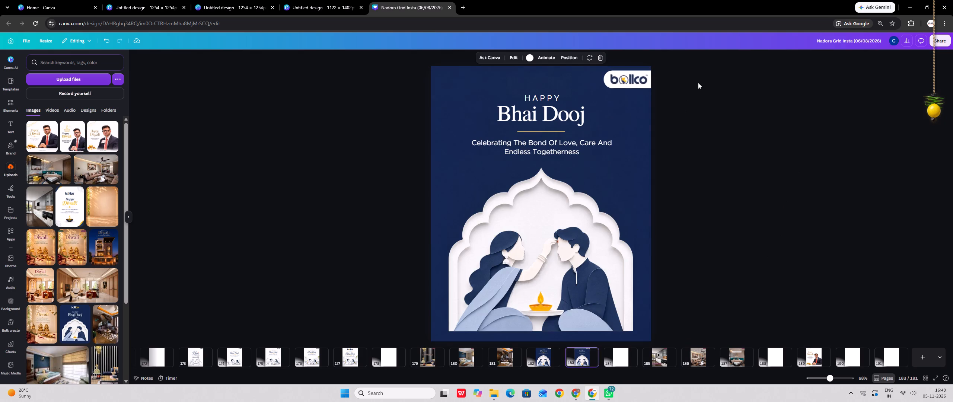
left_click(632, 81)
key("ctrl+c")
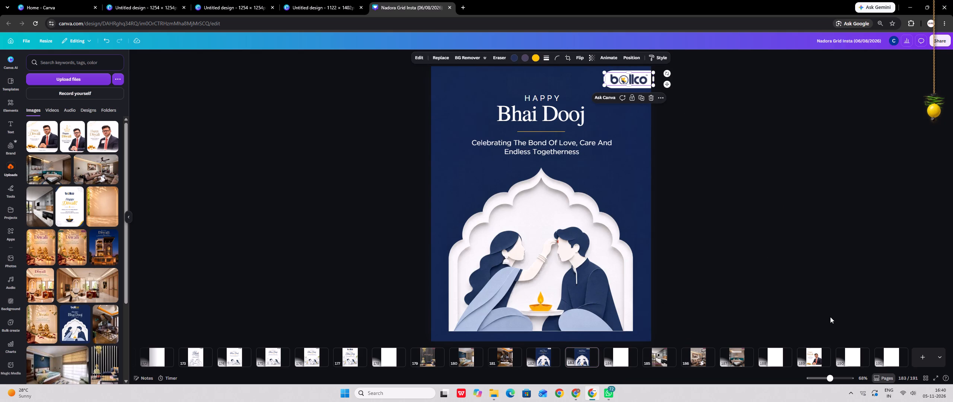
left_click(813, 354)
key("ctrl+v")
left_click(739, 157)
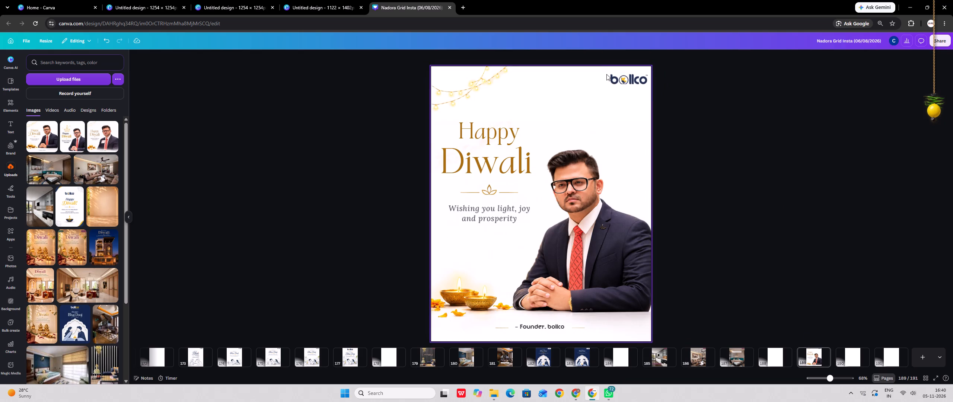
Enlarge the pasted bollco logo slightly, raise it in the page's top corner and crop its blank right margin.
left_click(622, 79)
left_click_drag(606, 86, 597, 90)
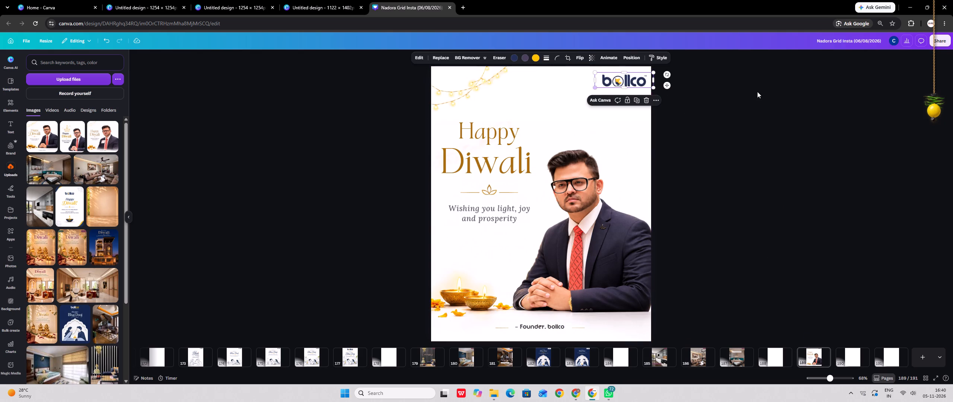
left_click(757, 92)
left_click(640, 83)
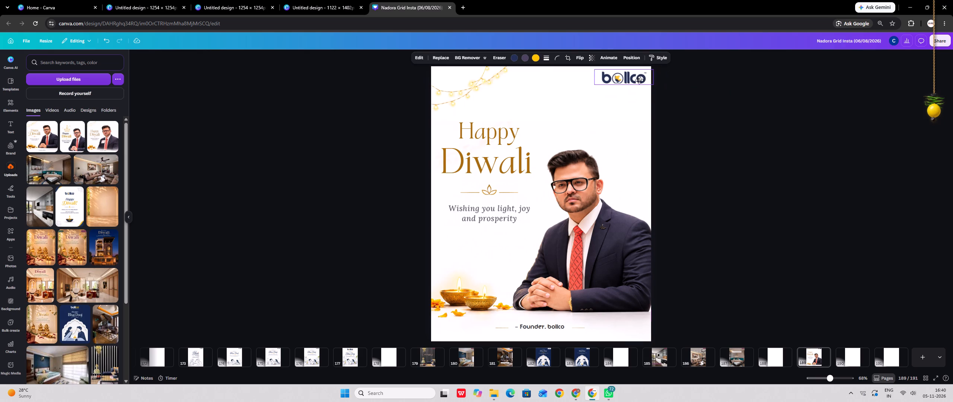
left_click(710, 91)
left_click(635, 78)
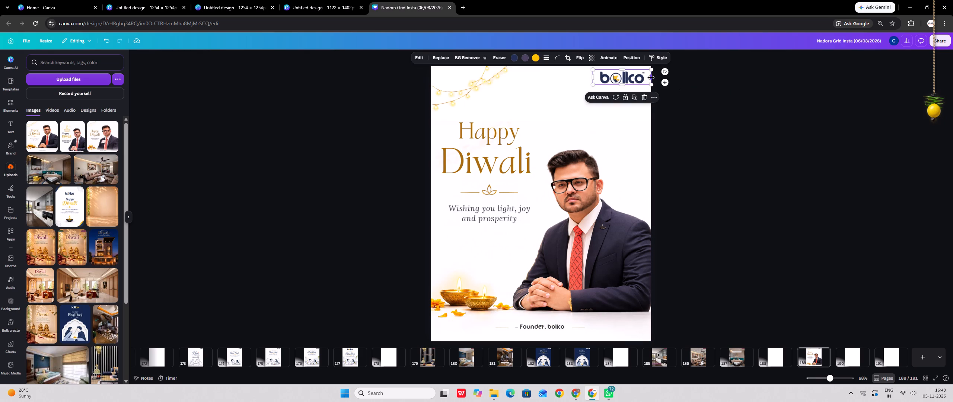
left_click_drag(651, 77, 647, 77)
left_click(749, 102)
Nudge the bollco logo eleven small increments to the right, closer to the page edge.
left_click(632, 77)
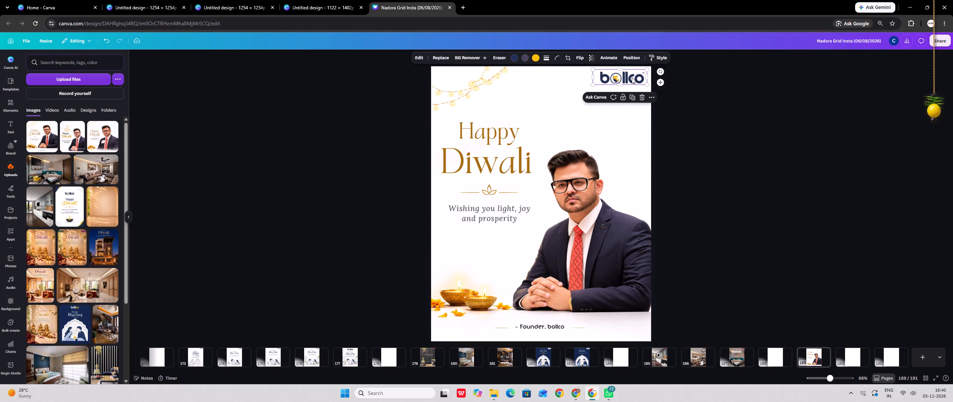
key("Right")
key("Right")
key("Right")
key("Right")
key("Right")
key("Right")
key("Right")
key("Right")
key("Right")
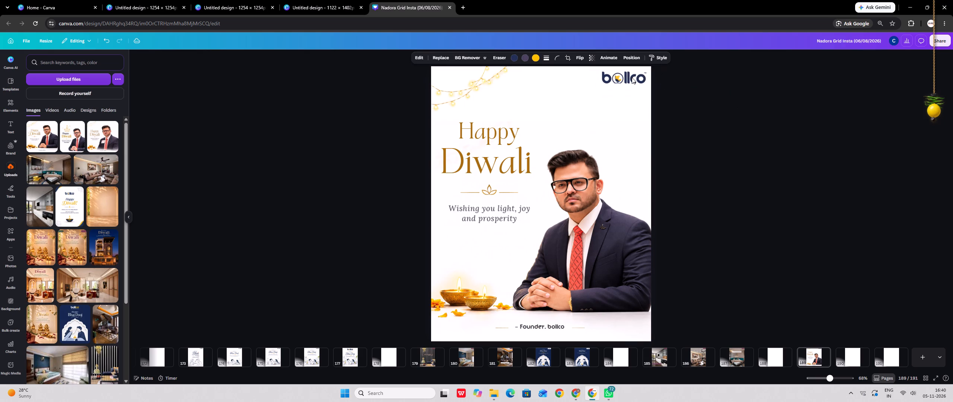
key("Right")
key("Right")
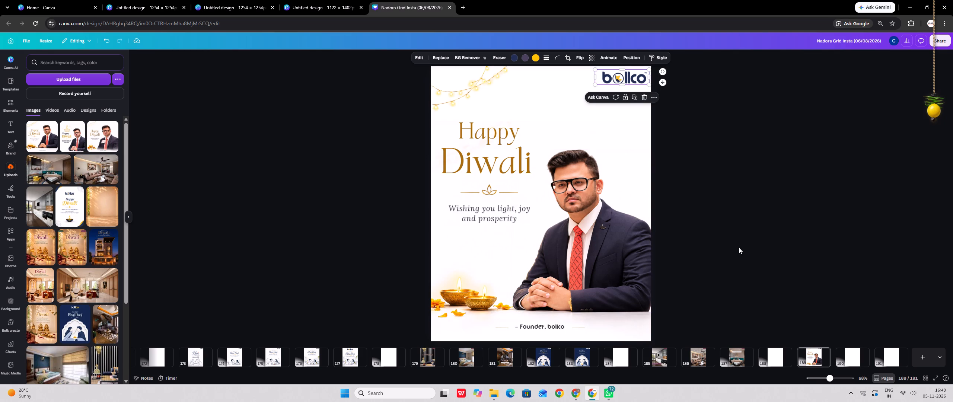
left_click(739, 247)
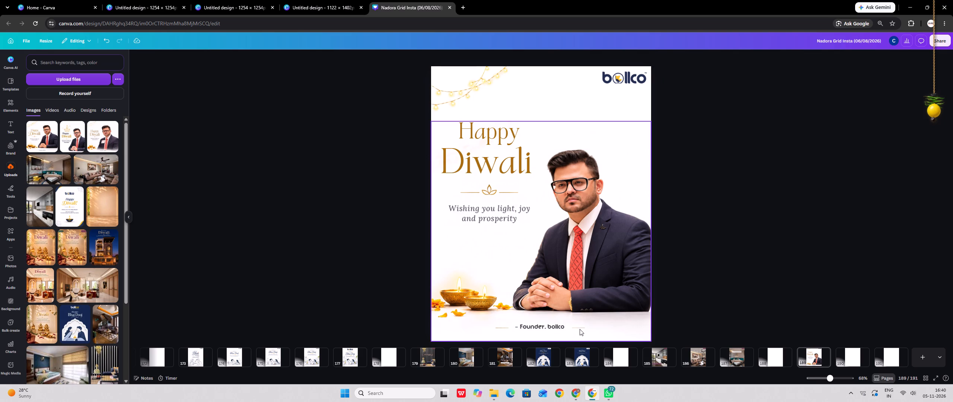
left_click(740, 293)
Remove the leading dash from the founder line below the portrait.
double_click(520, 326)
left_click(519, 329)
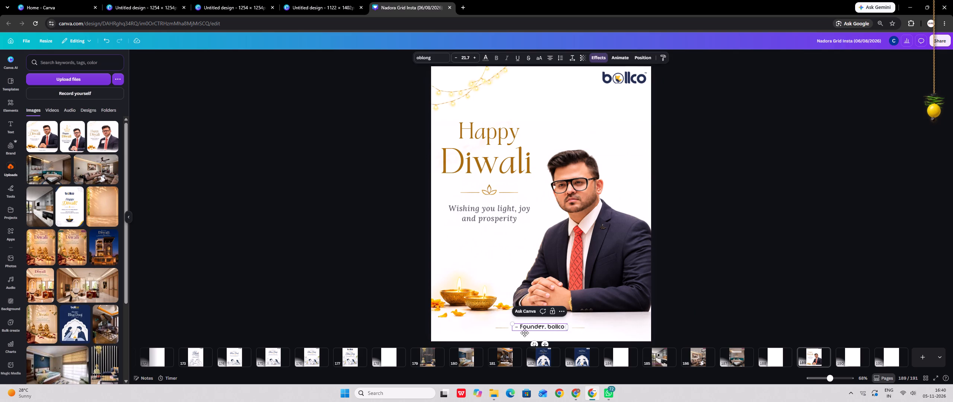
key("BackSpace")
key("BackSpace")
key("BackSpace")
left_click(748, 303)
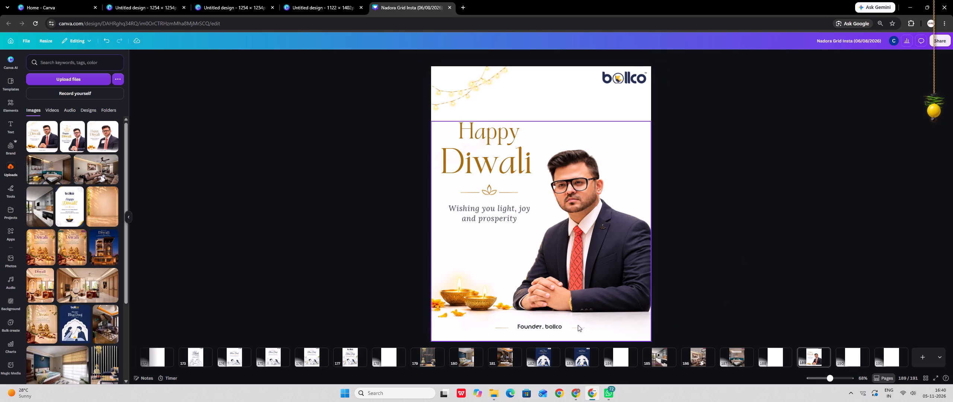
Replace the punctuation between the words of the founder line with a space so it reads "Founder bollco".
left_click(547, 327)
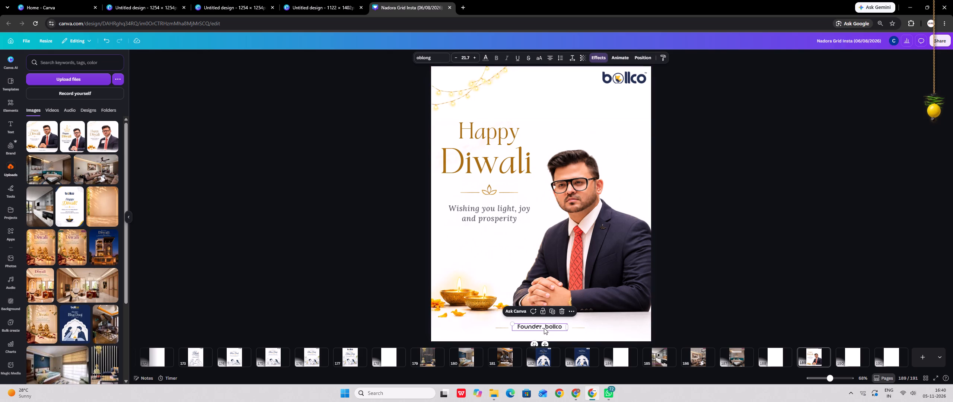
double_click(544, 327)
key("BackSpace")
key("BackSpace")
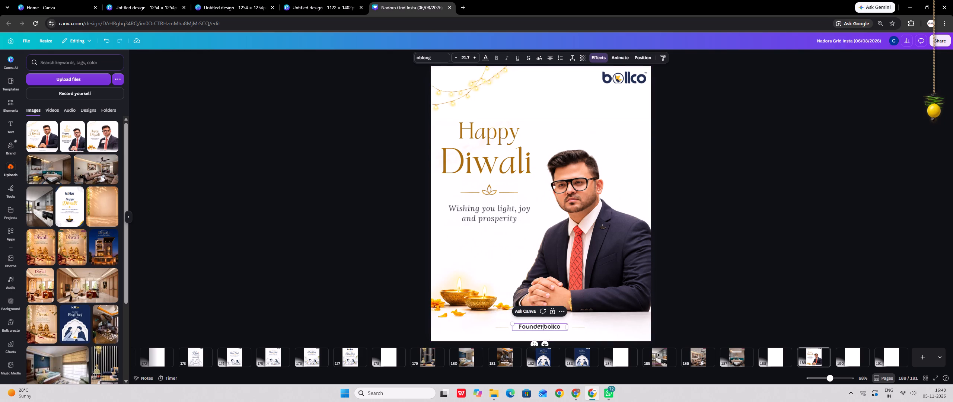
key("space")
left_click(806, 307)
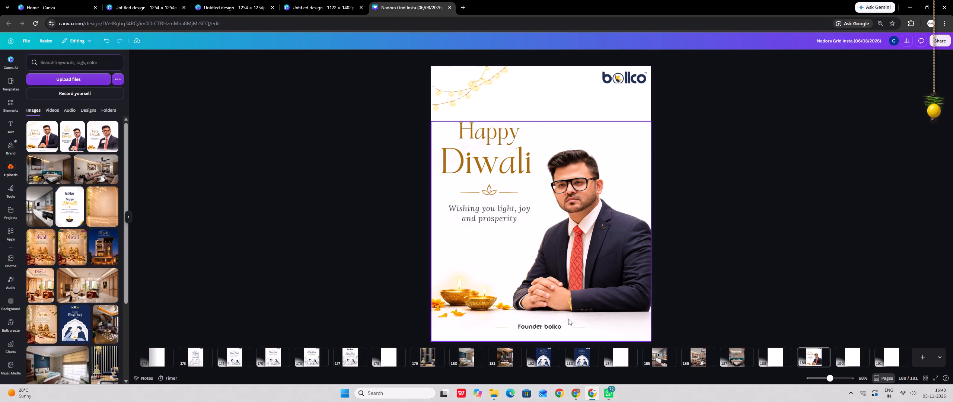
Centre the "Founder bollco" line horizontally on the page.
left_click(543, 330)
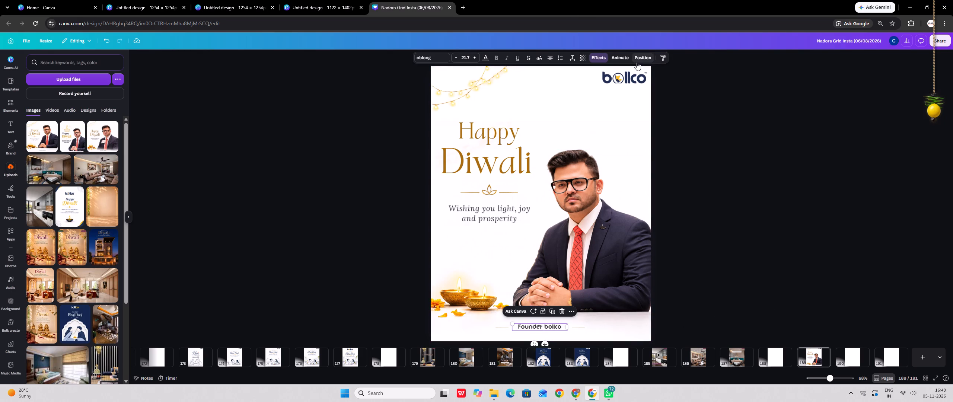
left_click(635, 58)
left_click(106, 146)
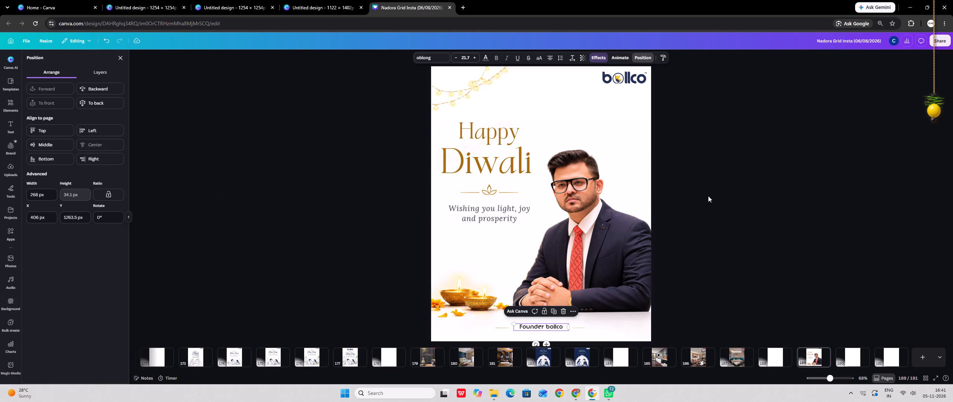
double_click(801, 208)
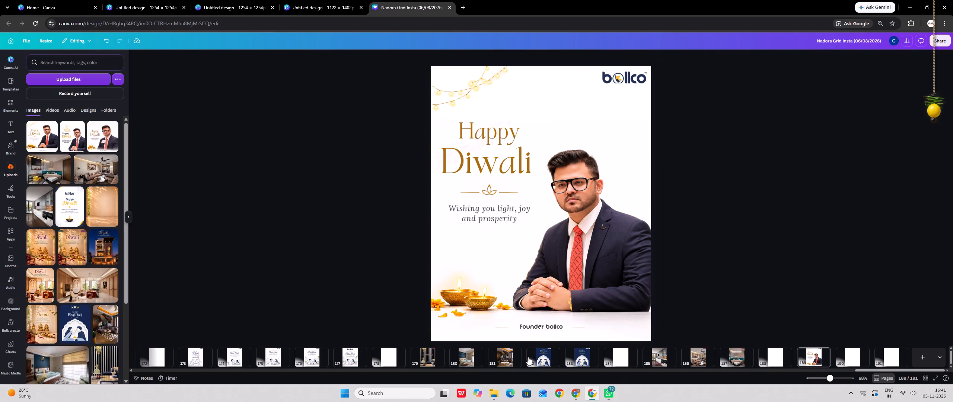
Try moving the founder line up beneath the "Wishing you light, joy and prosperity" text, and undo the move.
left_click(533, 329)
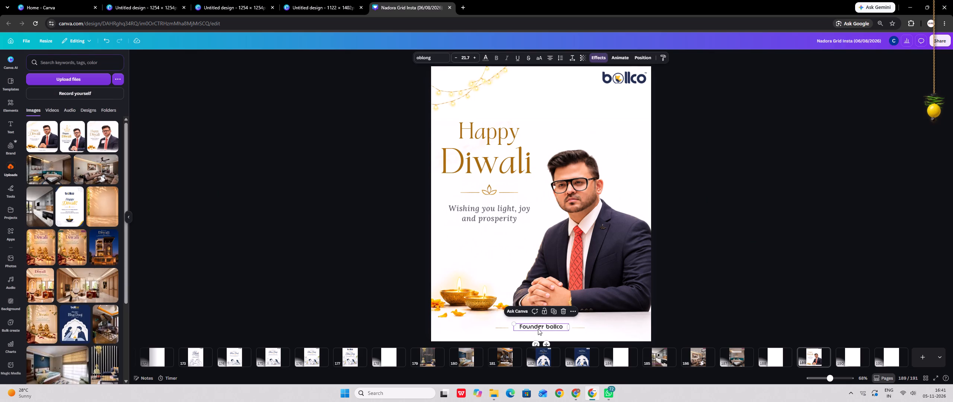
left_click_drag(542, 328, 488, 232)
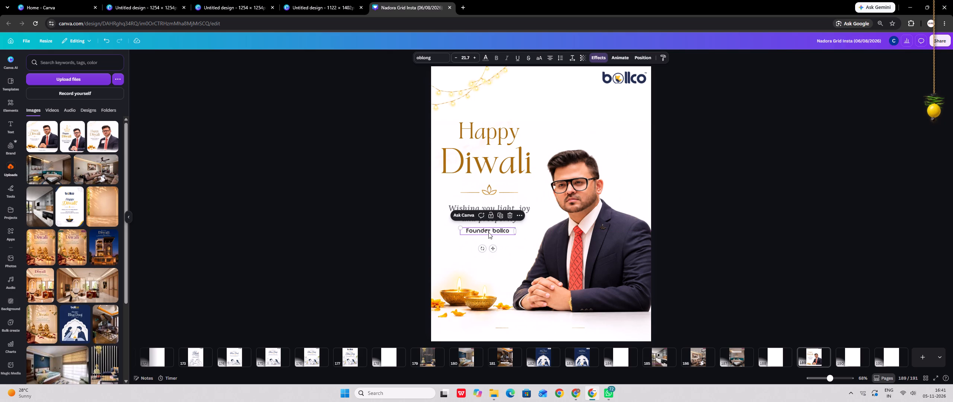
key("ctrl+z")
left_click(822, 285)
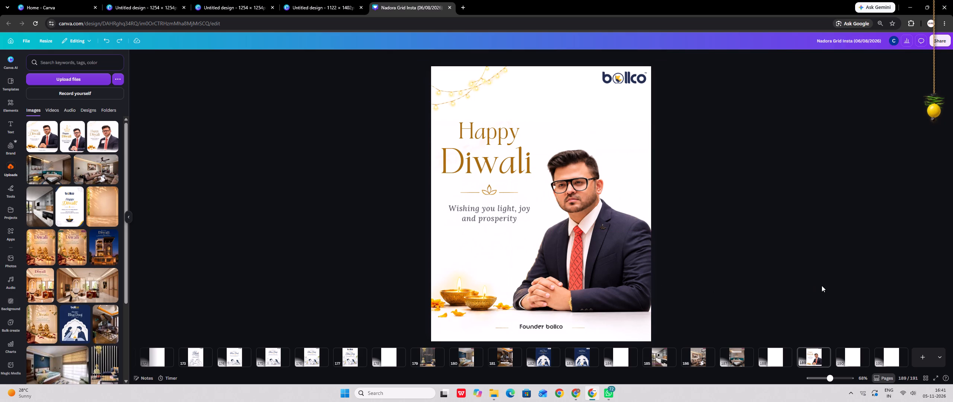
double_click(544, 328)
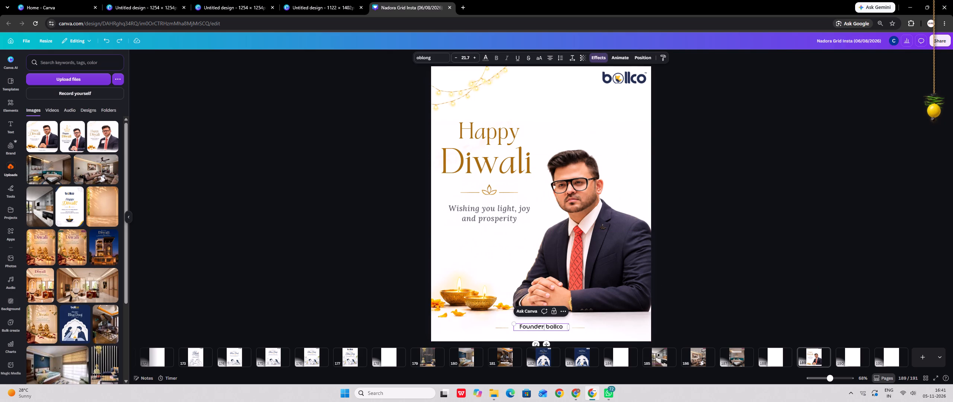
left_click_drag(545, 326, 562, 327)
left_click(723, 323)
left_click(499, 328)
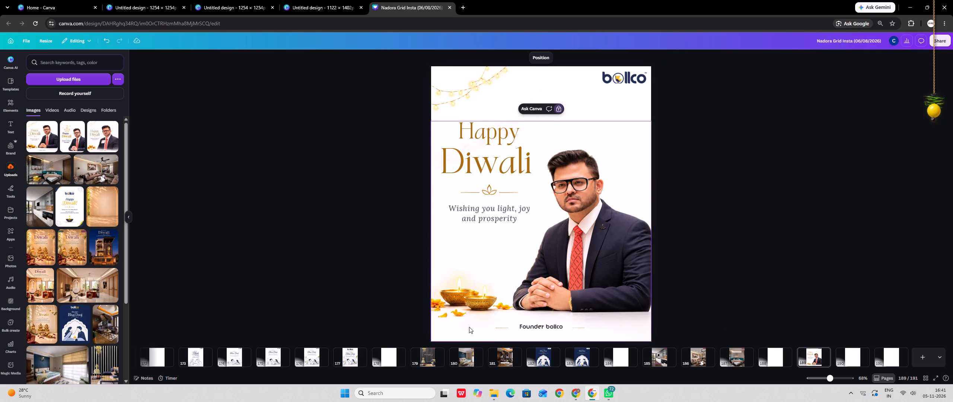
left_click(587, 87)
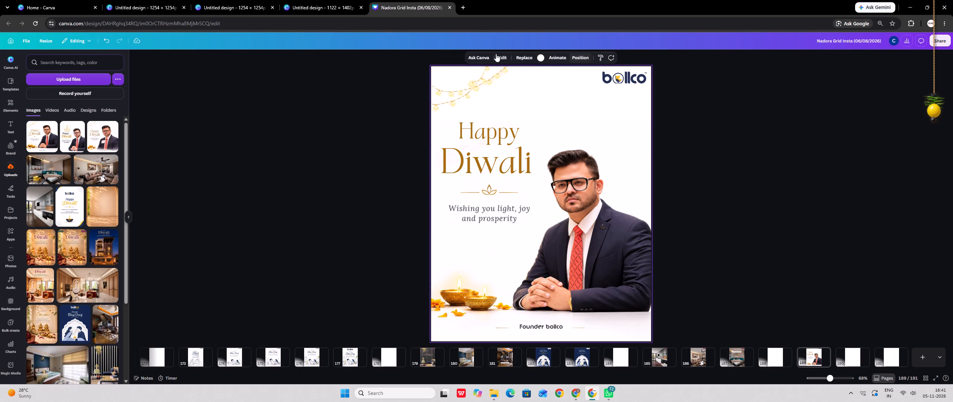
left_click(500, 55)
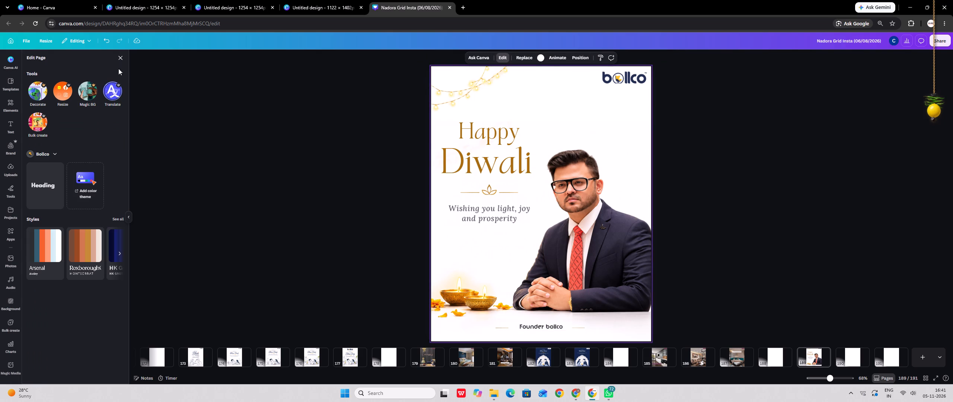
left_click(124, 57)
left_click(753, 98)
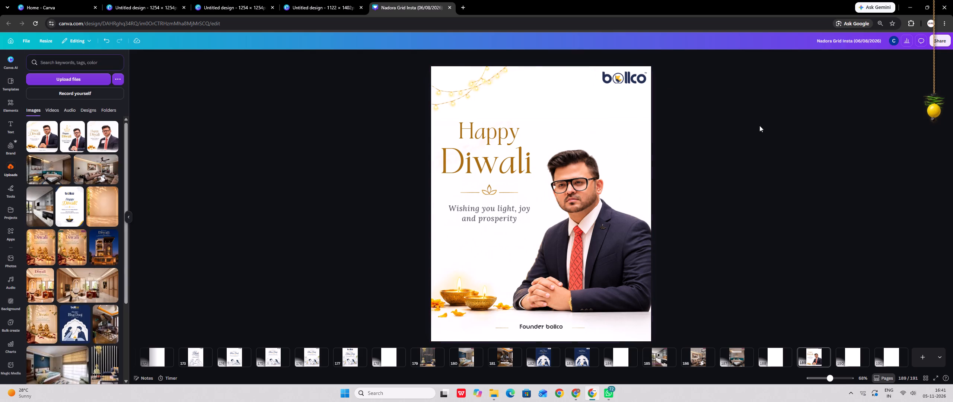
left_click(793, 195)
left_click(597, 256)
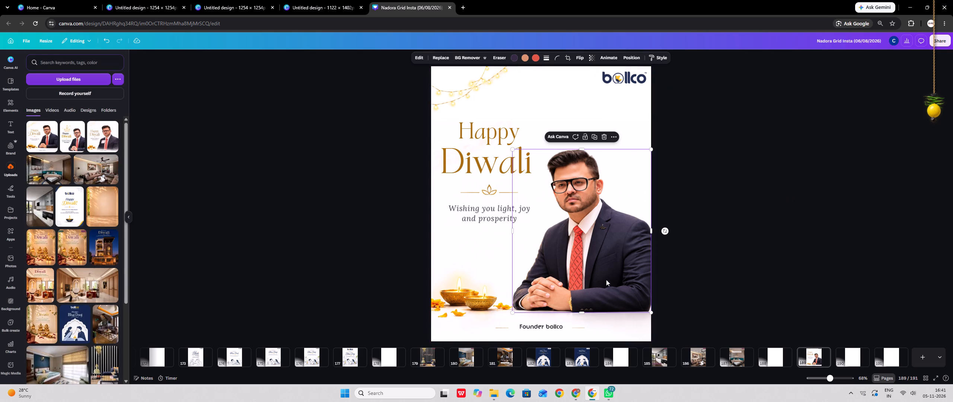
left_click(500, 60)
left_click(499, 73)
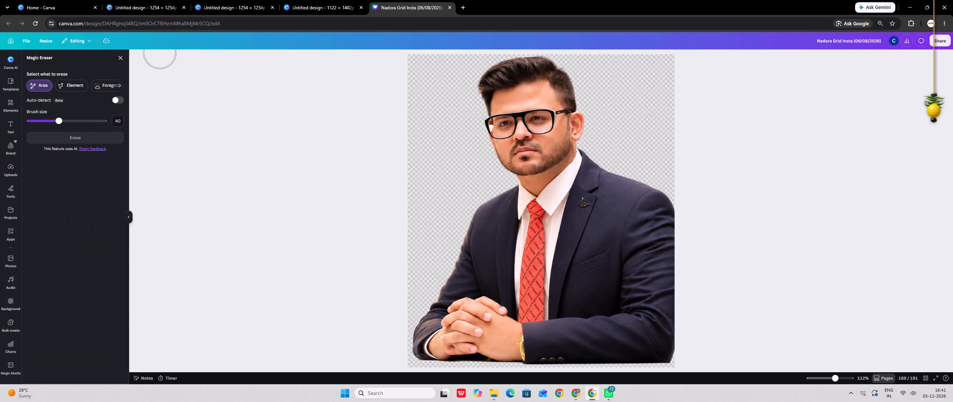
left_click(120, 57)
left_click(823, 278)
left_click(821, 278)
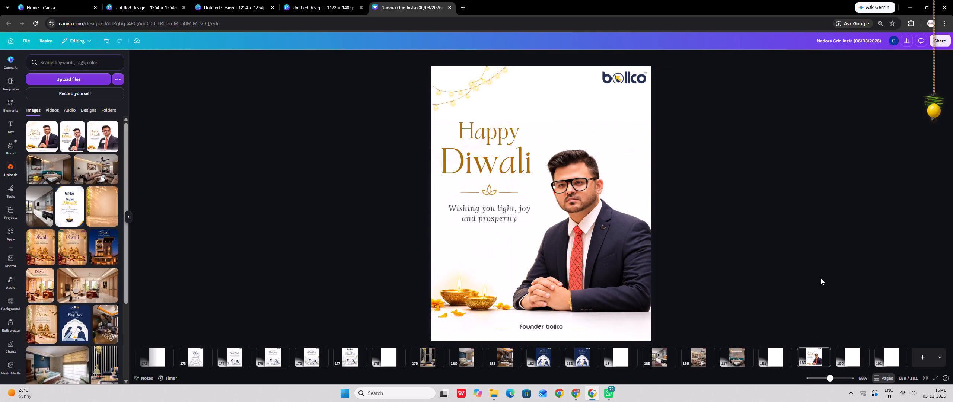
Remove "bollco" from the line below the portrait so it reads only "Founder" on a single line.
double_click(549, 328)
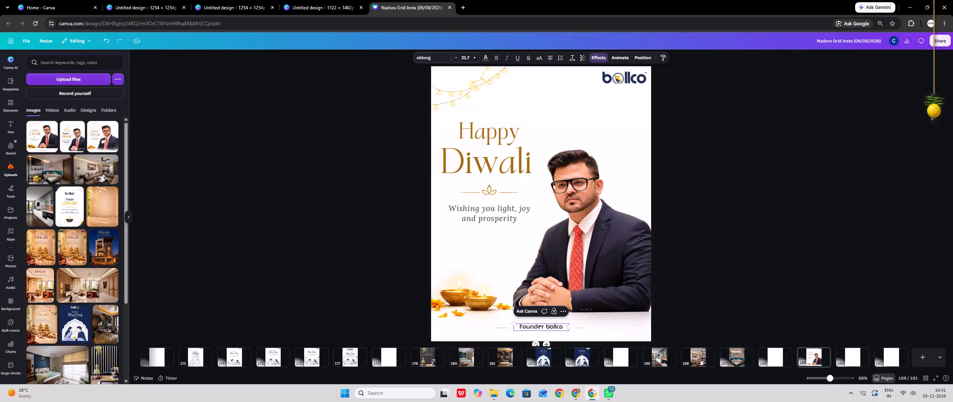
left_click(545, 326)
key("Return")
left_click_drag(553, 332, 531, 332)
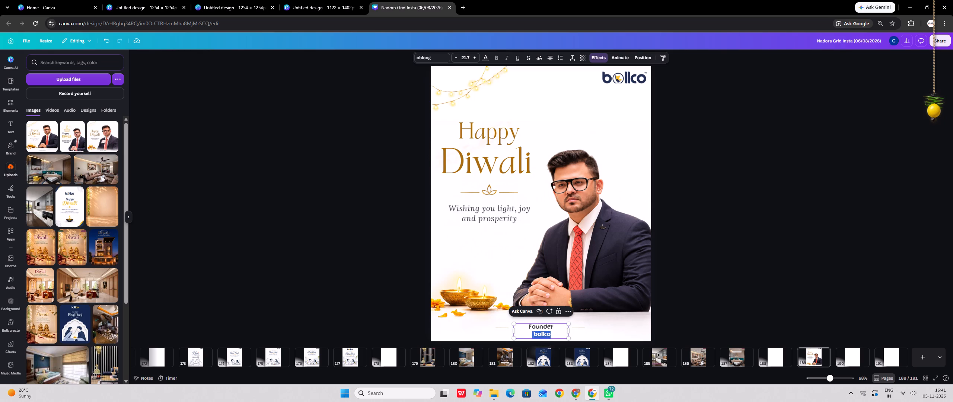
key("BackSpace")
left_click(801, 301)
left_click(549, 331)
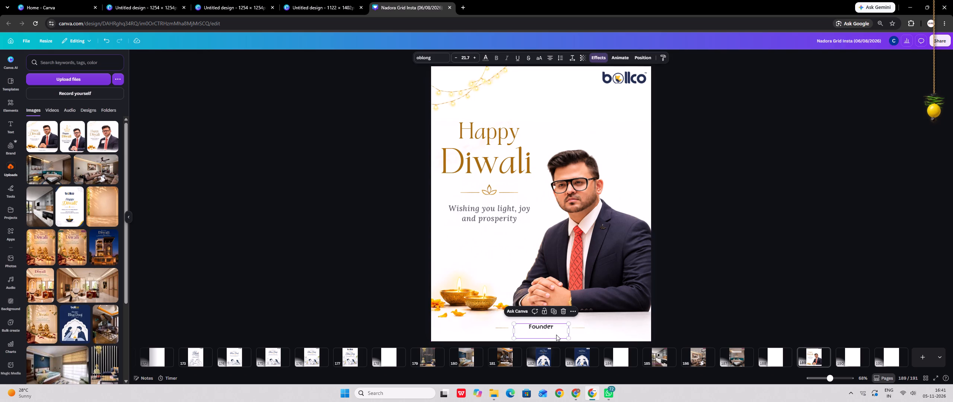
left_click(554, 333)
key("BackSpace")
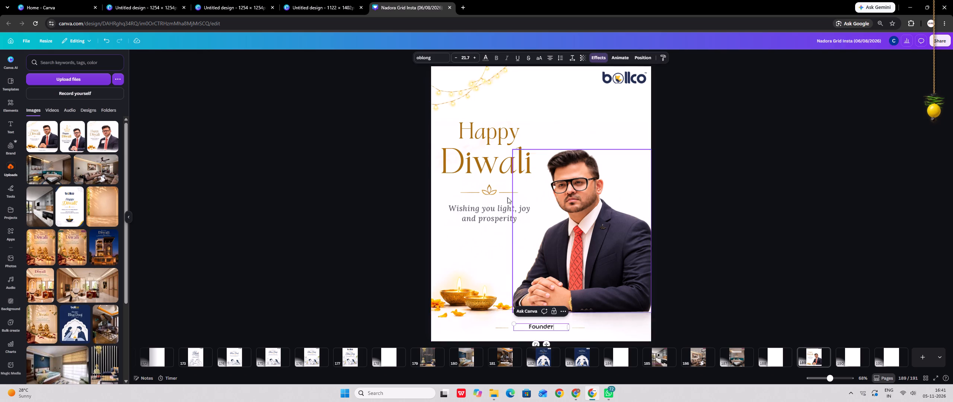
Copy the text style of the "Wishing you light, joy and prosperity" message onto the "Founder" text.
left_click(427, 58)
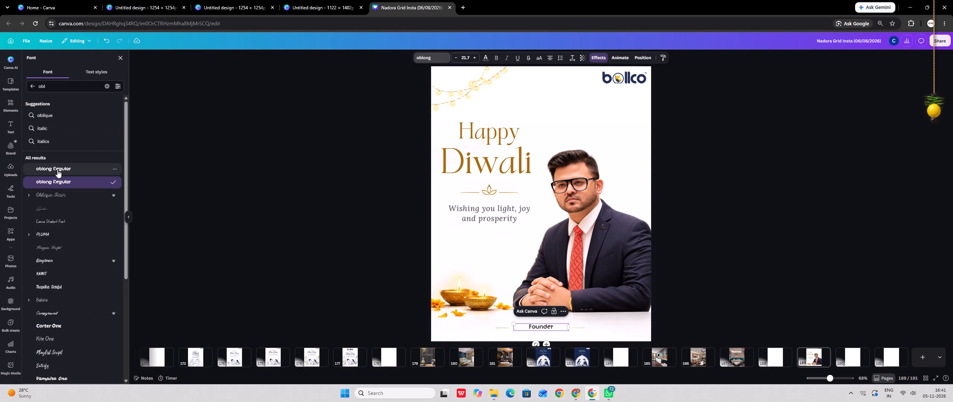
left_click(491, 214)
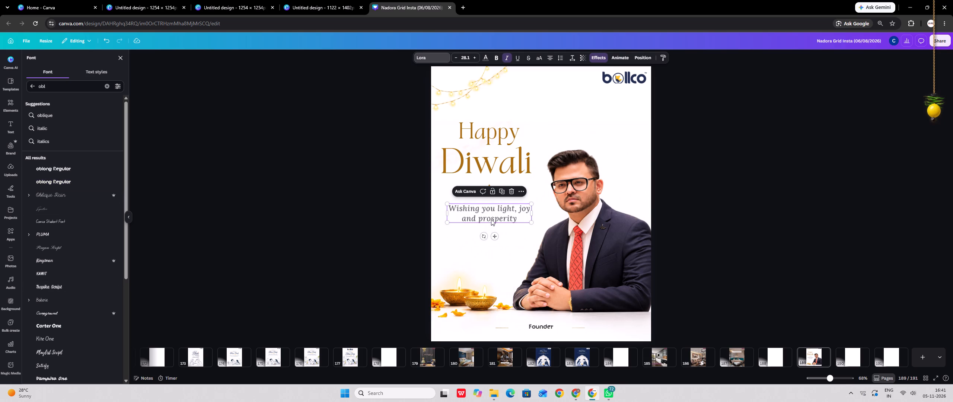
left_click(664, 58)
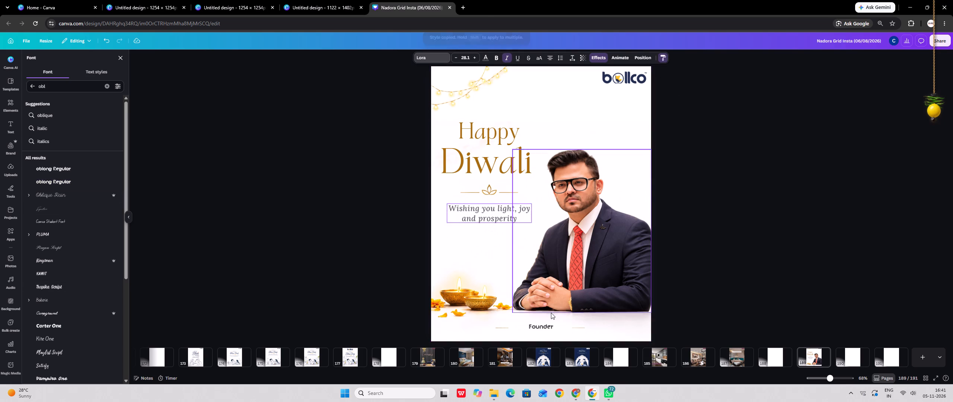
left_click(545, 329)
double_click(793, 267)
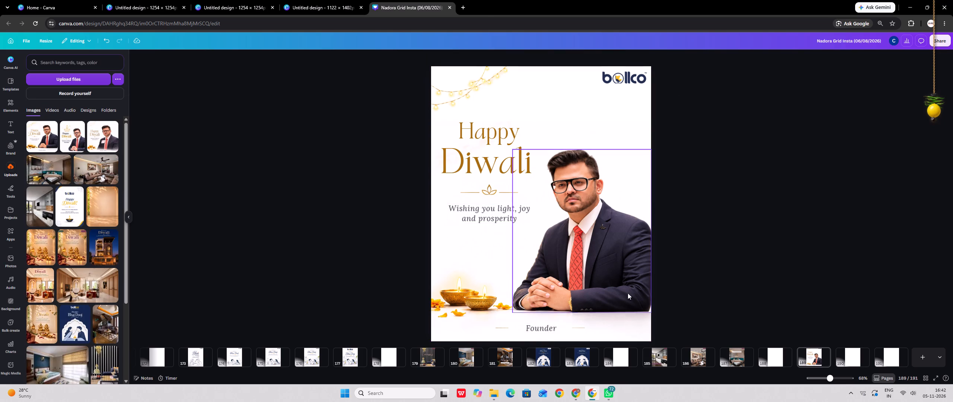
Nudge the "Founder" text down four small increments.
left_click(554, 326)
key("Down")
key("Down")
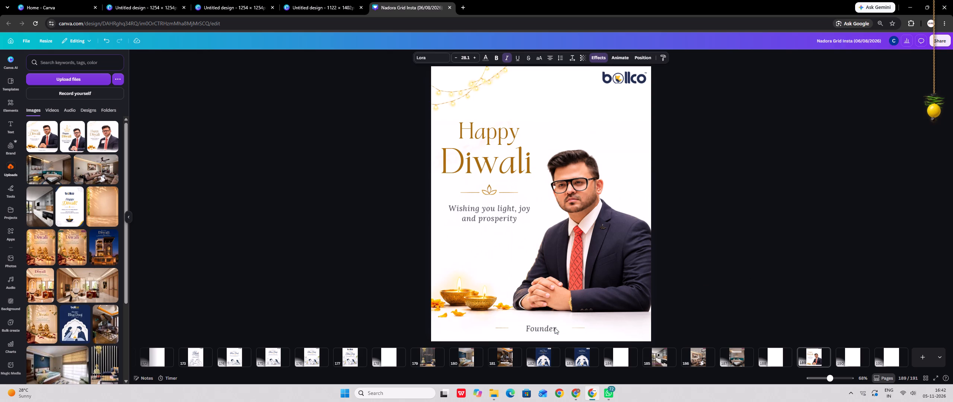
key("Down")
key("Down")
left_click(544, 330)
left_click(751, 318)
Duplicate the "Founder" text, place the copy centred just above the original and change its wording to "bollco".
left_click(538, 332)
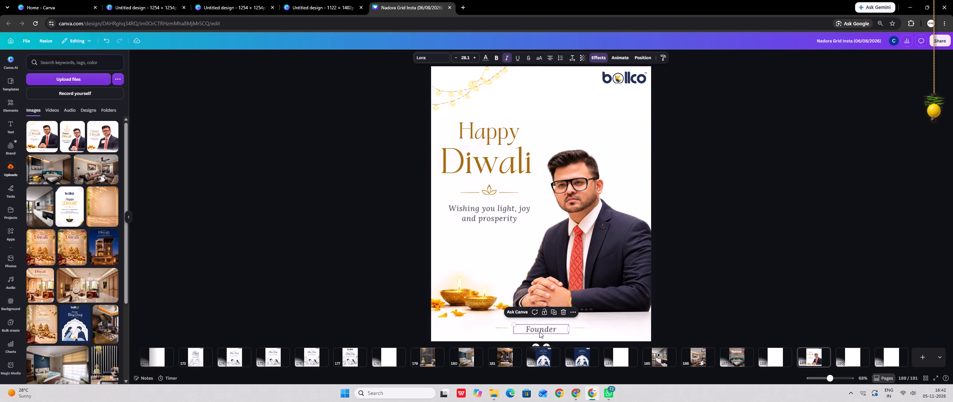
left_click(554, 312)
left_click_drag(554, 332, 551, 323)
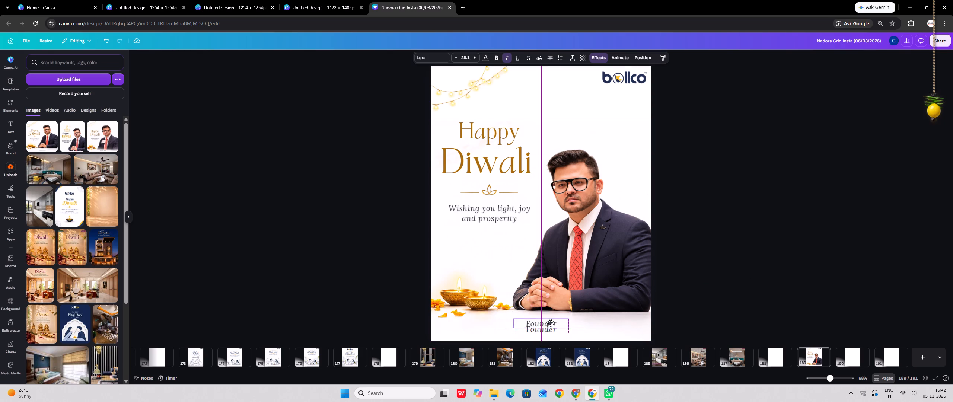
left_click_drag(551, 323, 551, 320)
double_click(551, 320)
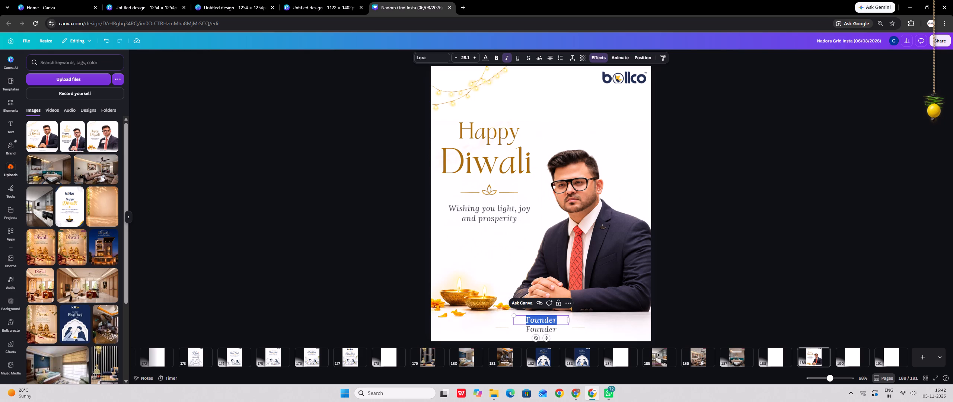
type("bollco")
left_click(761, 285)
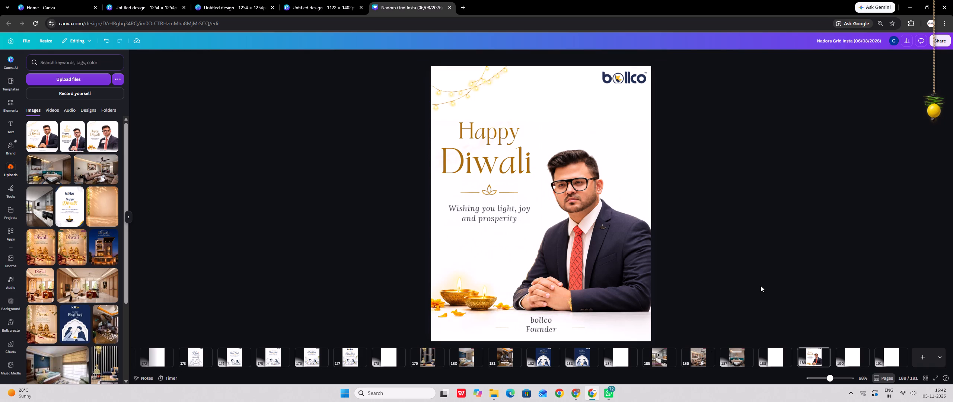
Narrow the "bollco" text box to about 113 px wide so it fits the word.
left_click(554, 318)
left_click_drag(570, 319, 540, 318)
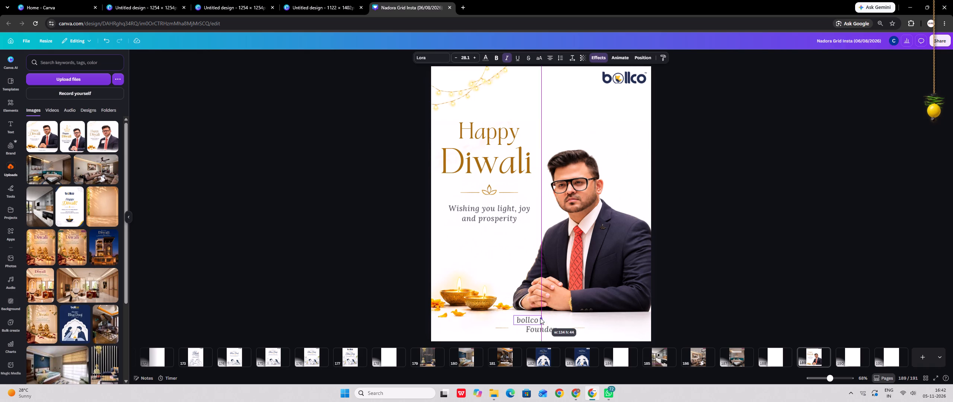
left_click_drag(540, 318, 538, 318)
Set the font of the "bollco" text above "Founder" to oblong Regular.
left_click(442, 55)
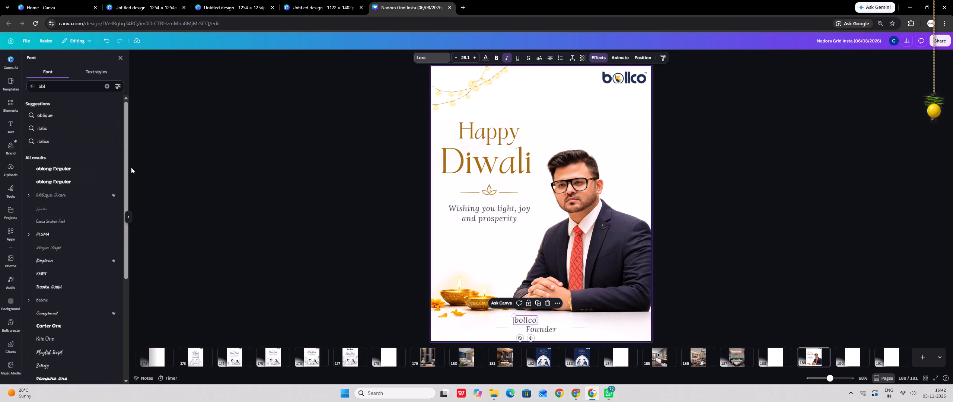
left_click(79, 171)
left_click(803, 310)
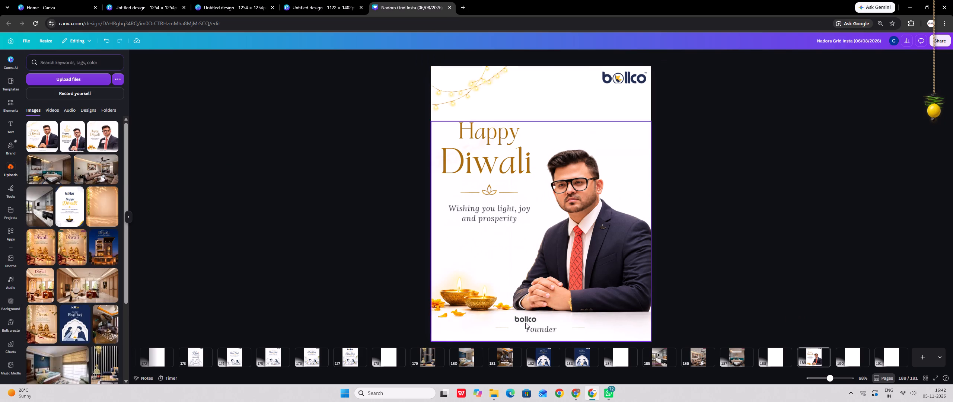
Centre the "bollco" text horizontally on the page, above "Founder".
left_click(523, 324)
left_click(645, 57)
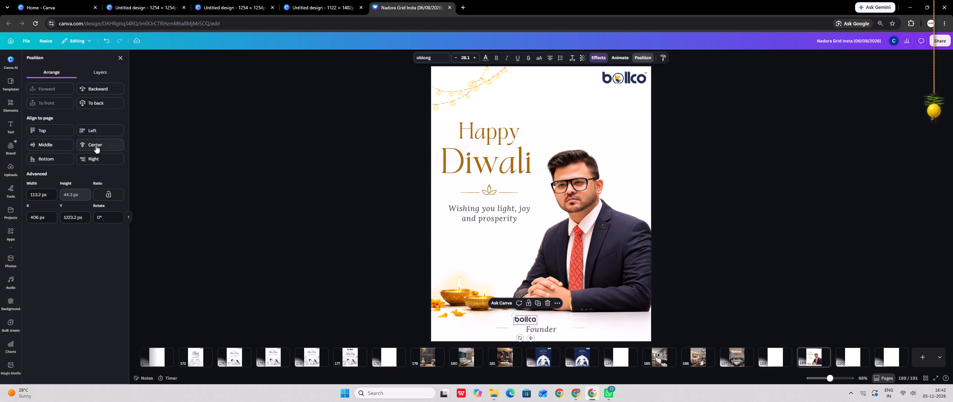
left_click(96, 145)
double_click(791, 256)
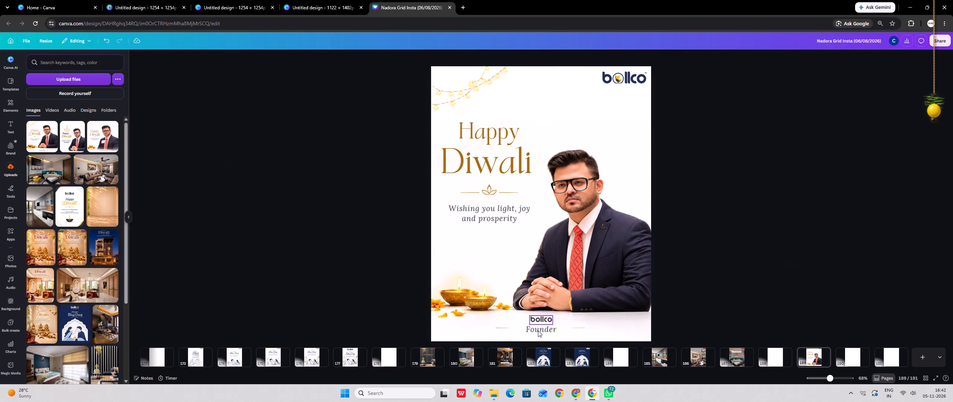
left_click(538, 331)
left_click(843, 274)
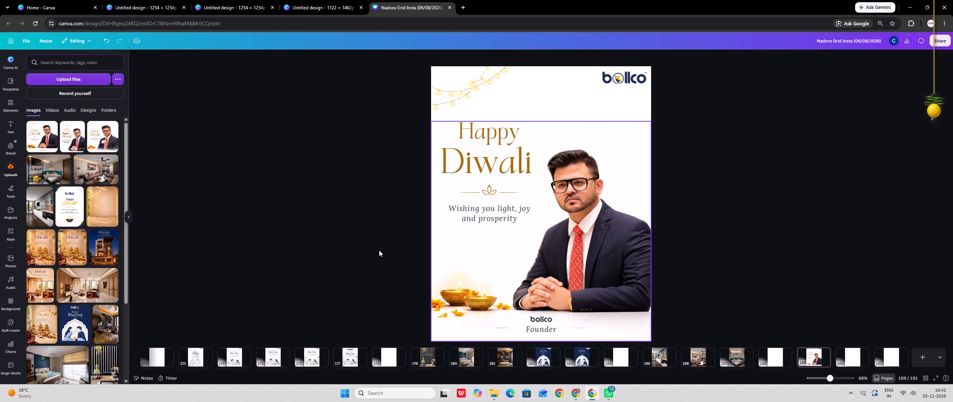
Review the three source Diwali founder designs in their open tabs for comparison with the current page.
left_click(307, 0)
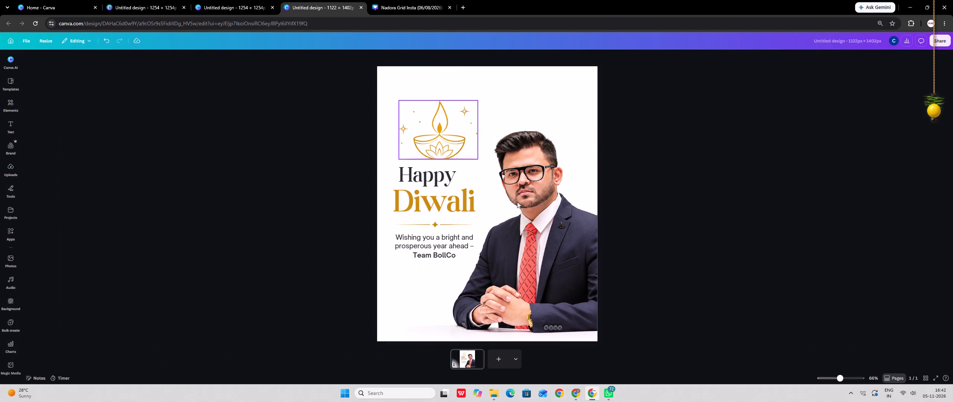
left_click(230, 2)
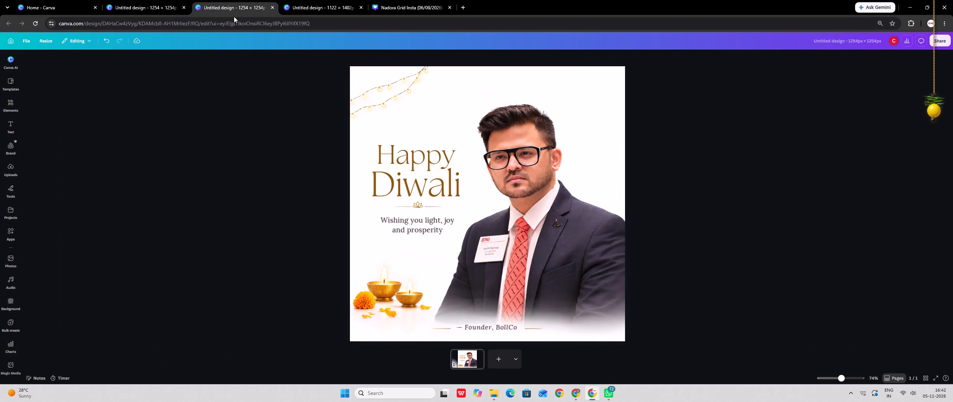
left_click(157, 0)
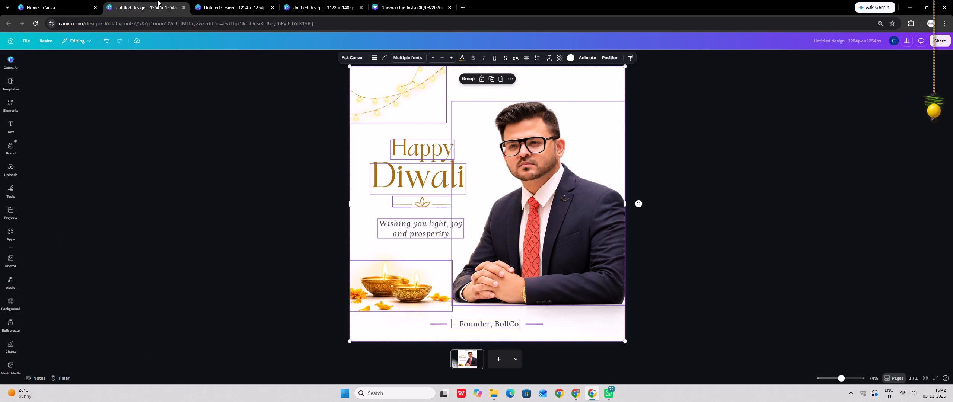
left_click(227, 0)
left_click(881, 193)
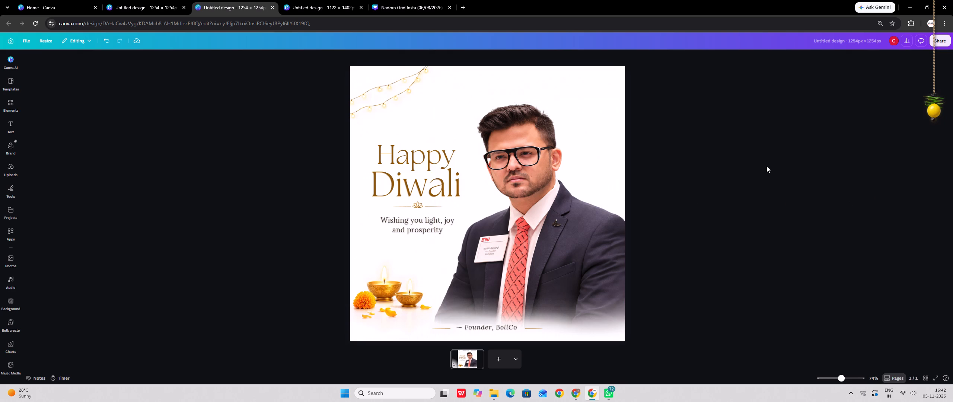
left_click(322, 0)
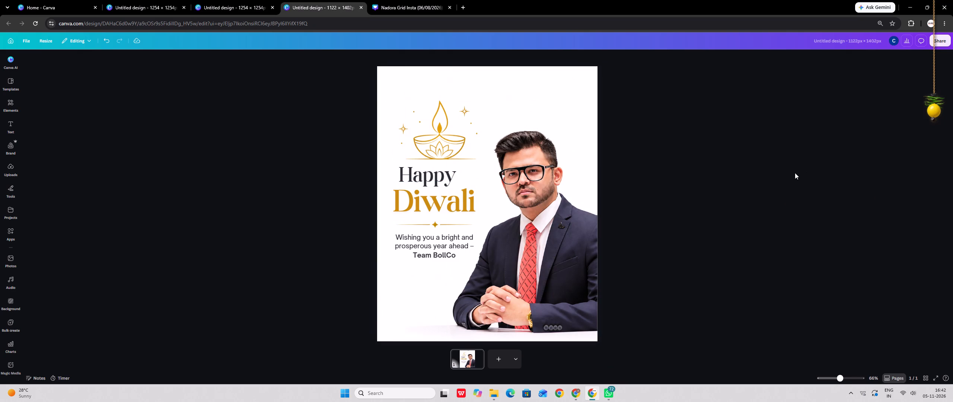
left_click(154, 0)
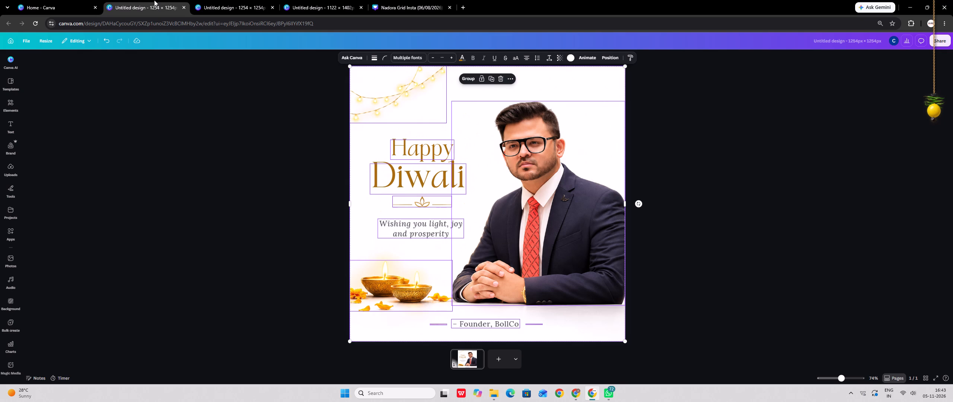
In the Nadora Grid Insta design, recolour the "bollco" and "Founder" texts with the navy sampled from the bollco logo.
left_click(829, 197)
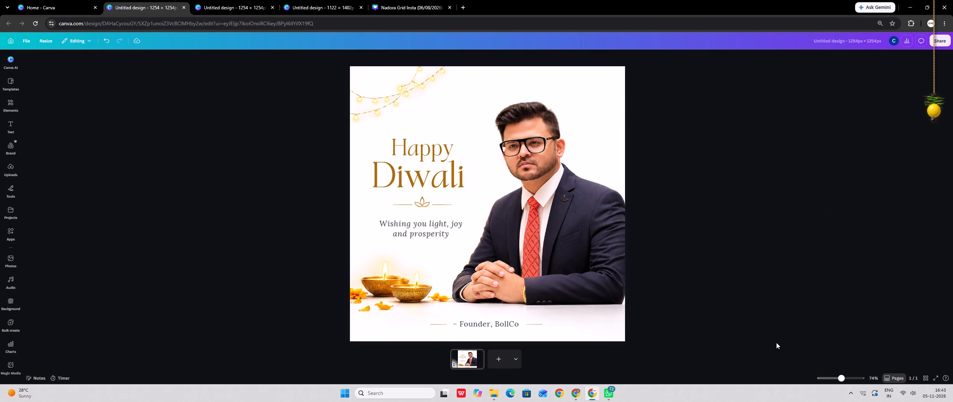
left_click(339, 0)
left_click(420, 1)
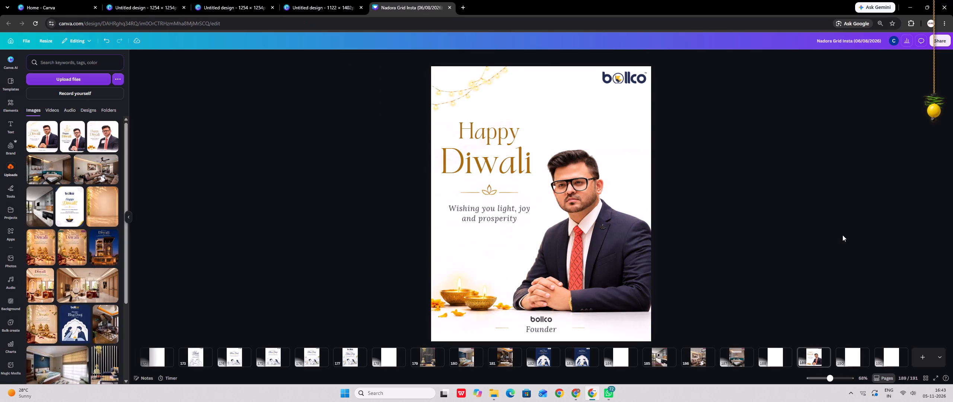
left_click(842, 235)
left_click(533, 321)
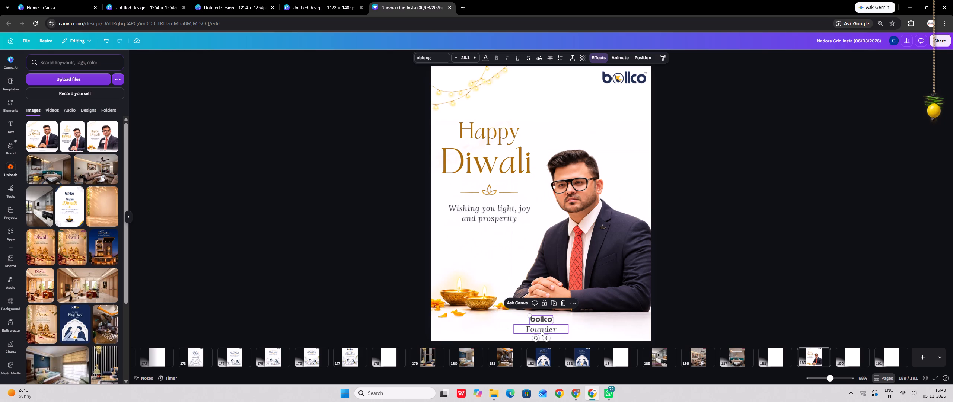
left_click(541, 330, "shift")
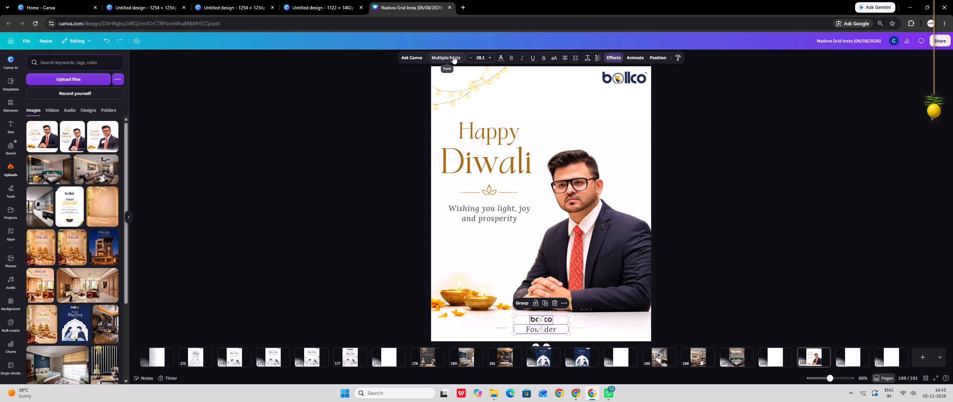
left_click(499, 59)
left_click(45, 100)
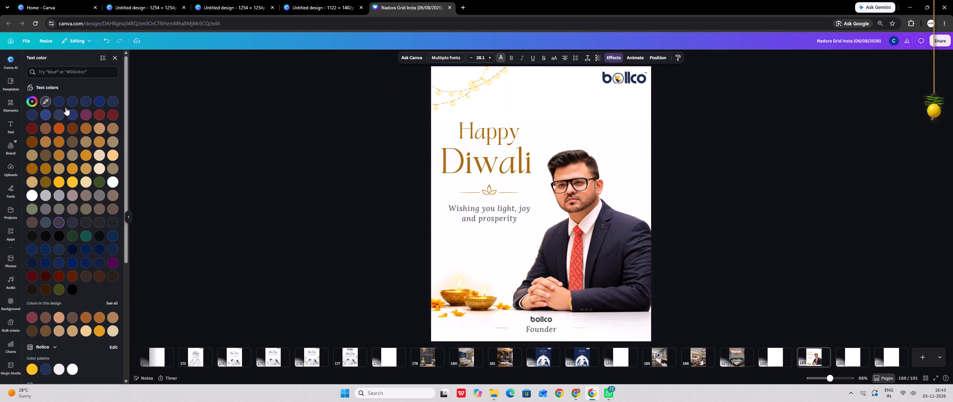
left_click(607, 76)
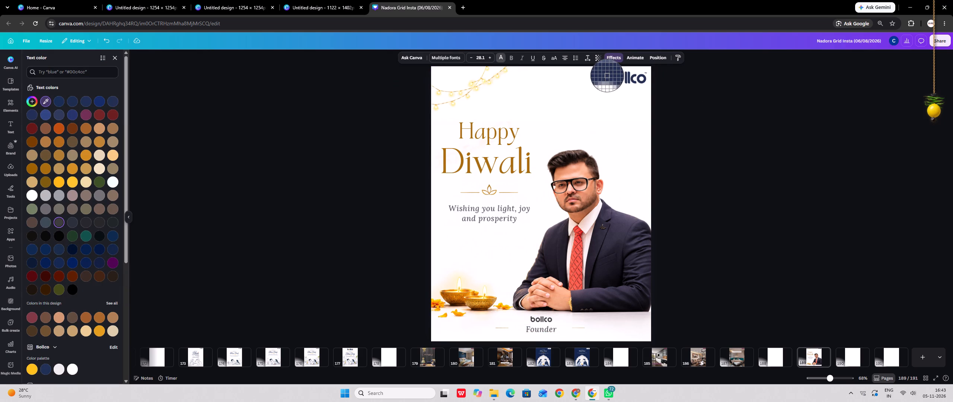
double_click(762, 190)
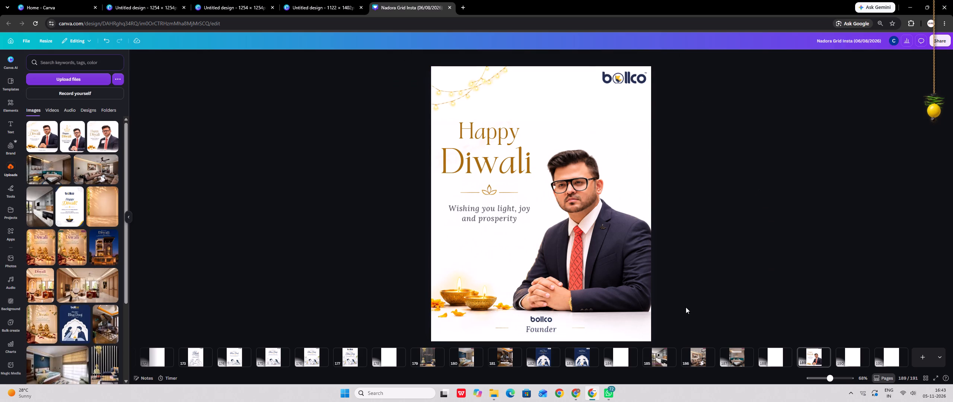
Recolour the "Wishing you light, joy and prosperity" text with the navy sampled from the bollco logo.
left_click(501, 206)
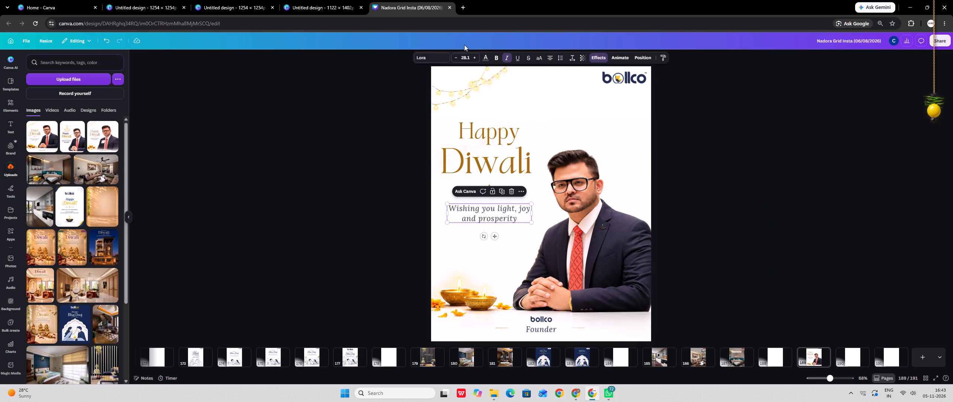
left_click(484, 57)
left_click(49, 101)
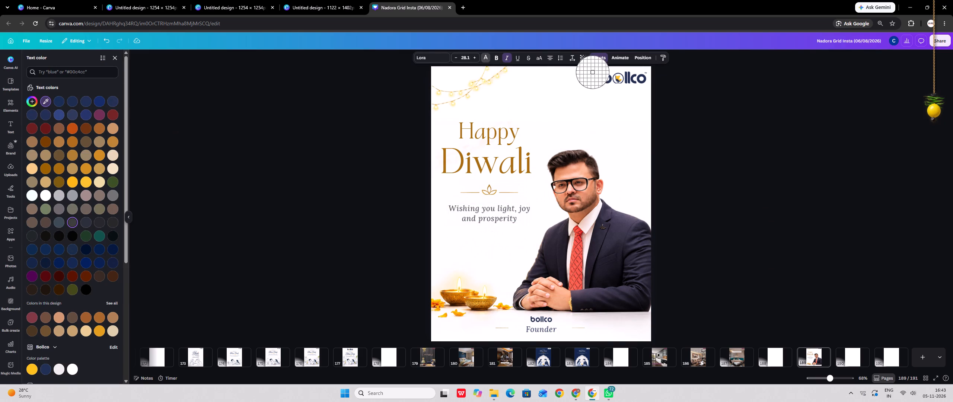
left_click(604, 76)
double_click(841, 229)
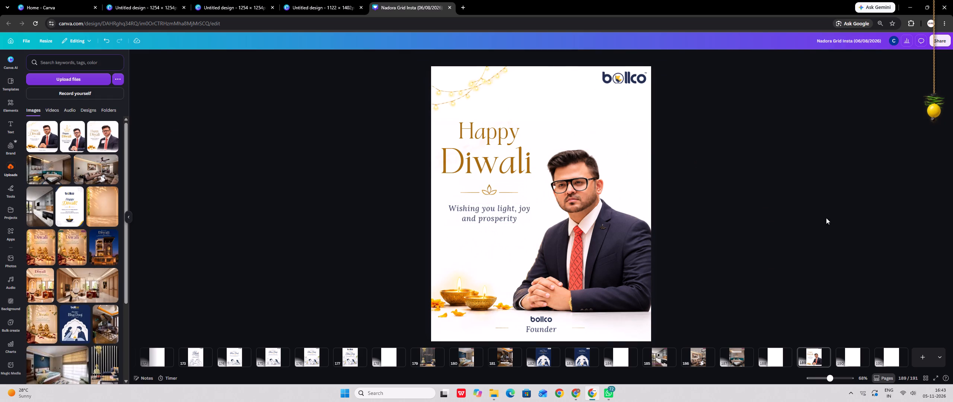
Nudge the "Wishing you light, joy and prosperity" text slightly upward, closer to the lotus divider.
left_click(485, 216)
key("Up")
key("Up")
key("Up")
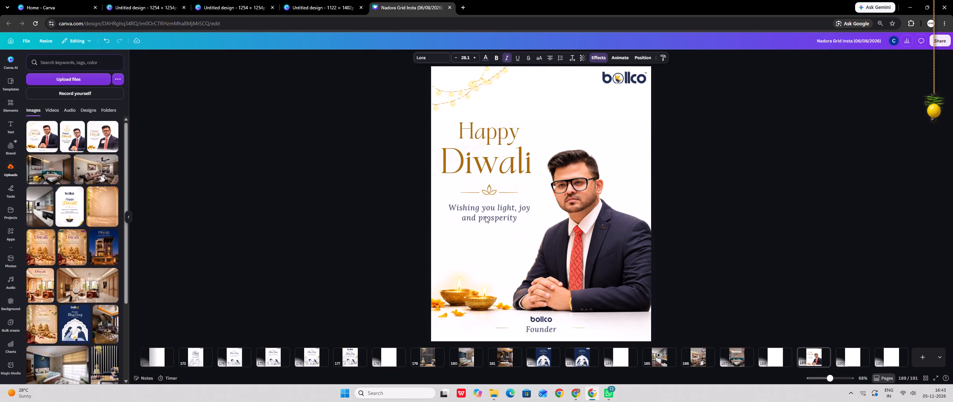
key("Up")
key("Up")
left_click(487, 188)
left_click(820, 185)
key("Up")
key("Up")
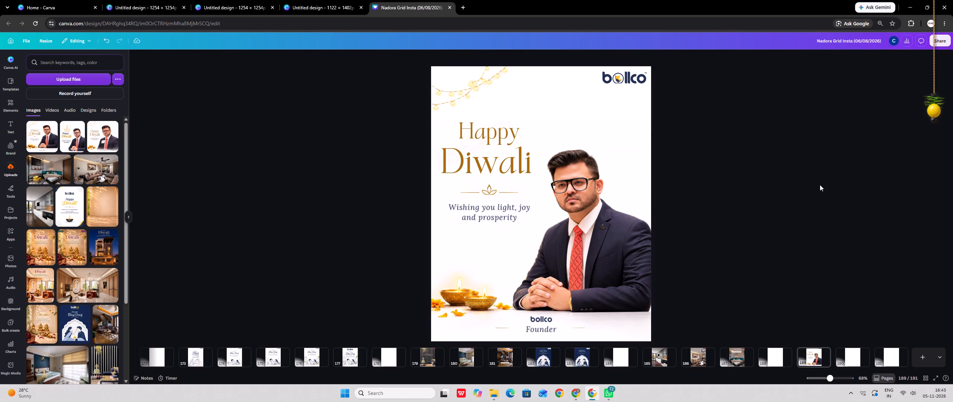
key("Up")
key("Up")
key("Up")
key("Up")
left_click(471, 217)
key("Up")
key("Up")
key("Up")
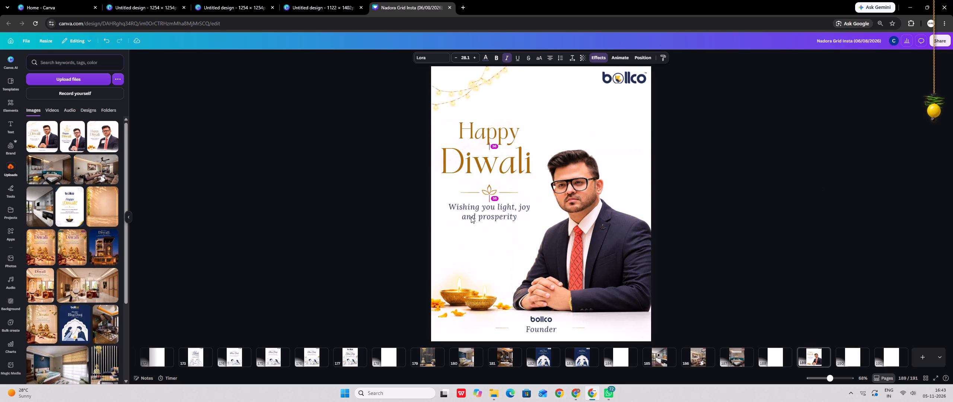
key("Up")
key("Up")
Nudge the "Diwali" heading slightly downward, closer to the lotus divider.
left_click(501, 163)
key("Down")
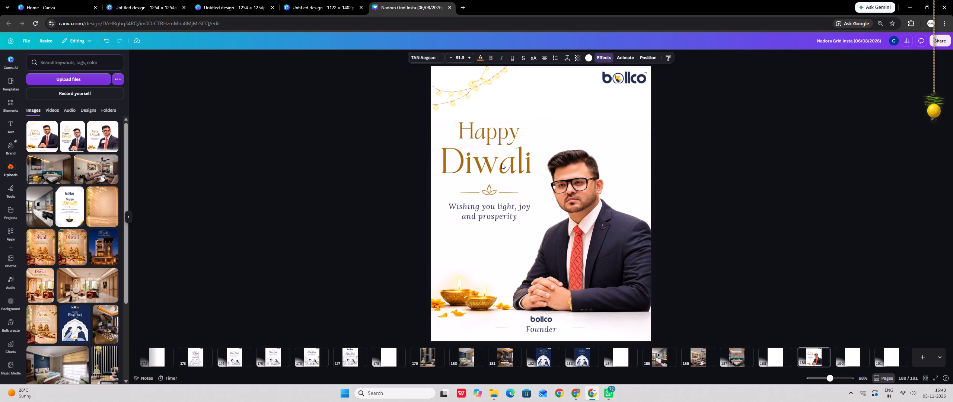
key("Down")
key("Down")
key("Down")
key("Down")
key("Down")
key("Down")
key("Down")
key("Down")
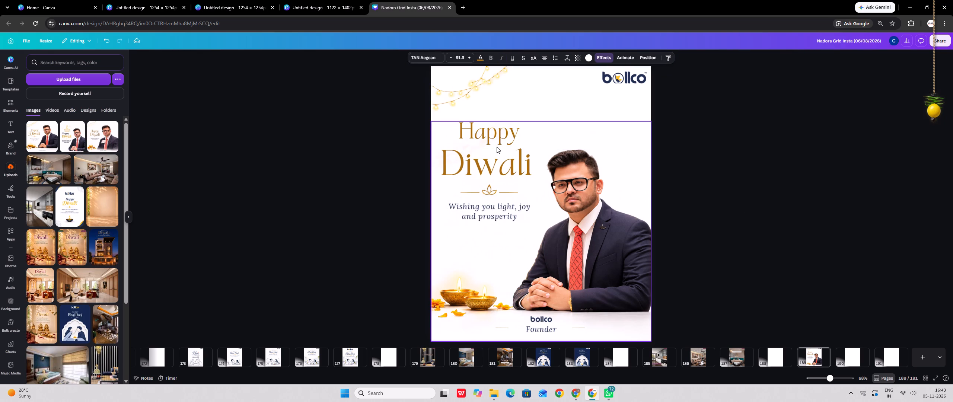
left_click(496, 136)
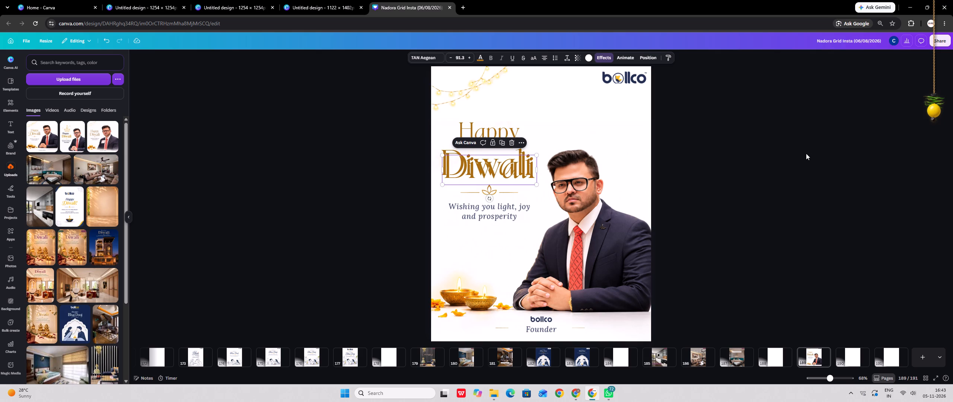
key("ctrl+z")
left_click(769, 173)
Move the "Happy" heading slightly down so it sits closer above "Diwali", keeping it horizontally aligned.
left_click(474, 130)
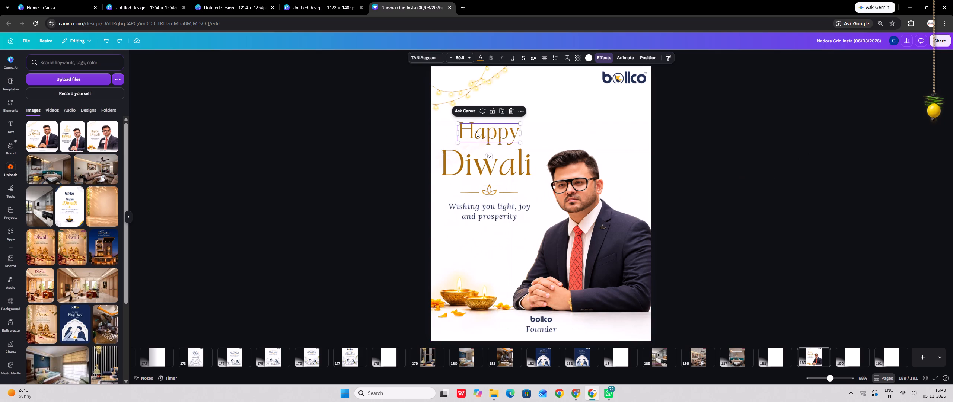
left_click_drag(485, 133, 486, 137)
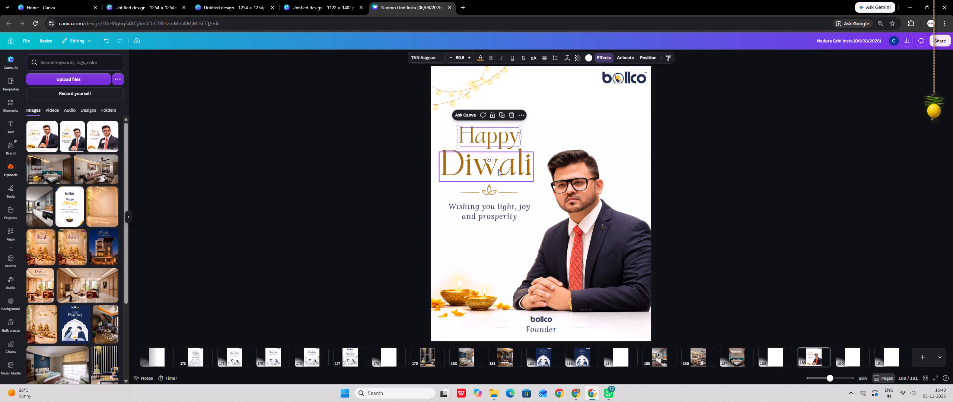
Recolour the "Happy" and "Diwali" heading texts with the navy sampled from the bollco logo.
left_click(498, 169, "shift")
left_click(494, 56)
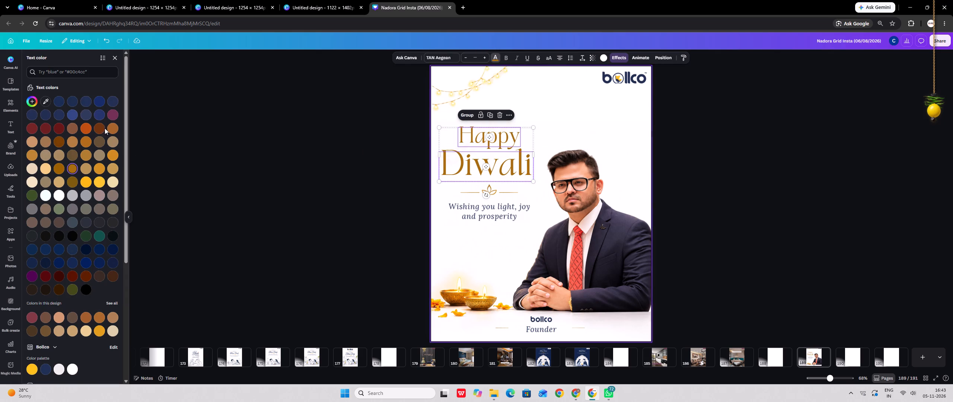
left_click(44, 103)
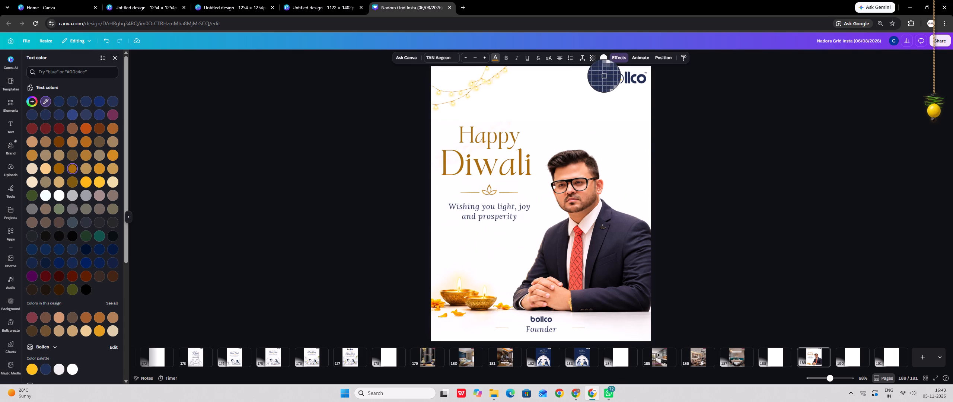
left_click(603, 76)
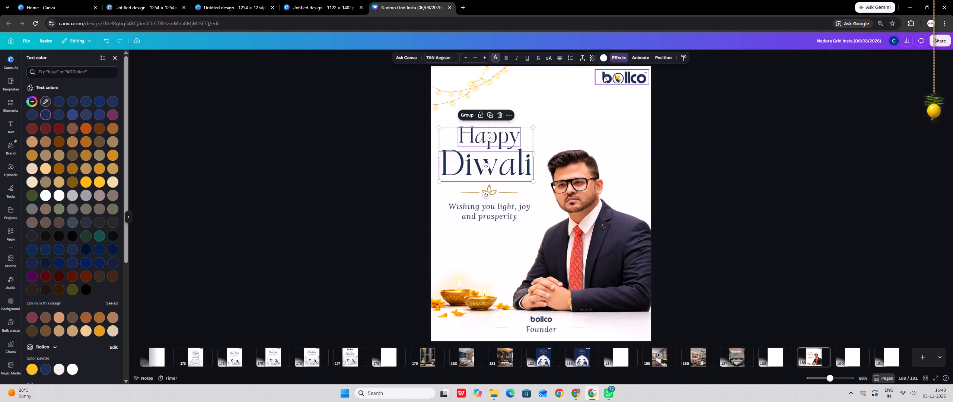
double_click(748, 165)
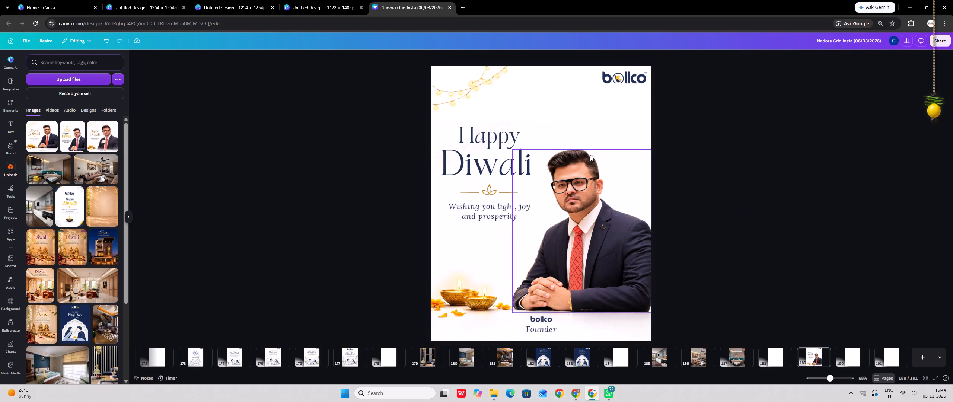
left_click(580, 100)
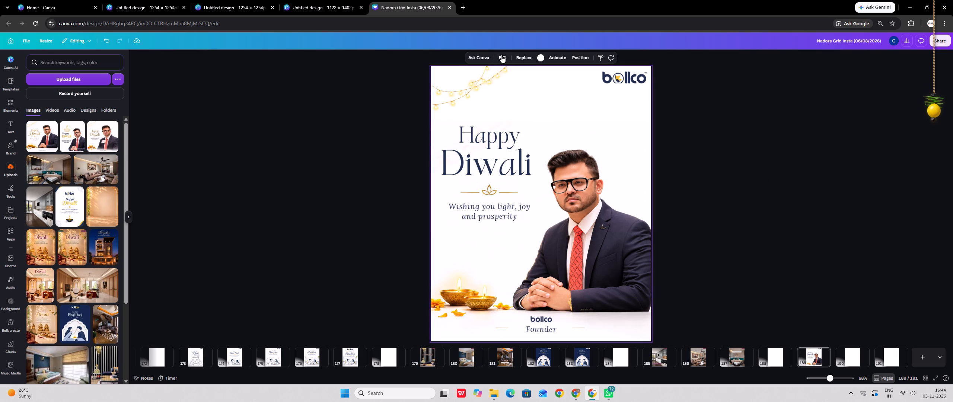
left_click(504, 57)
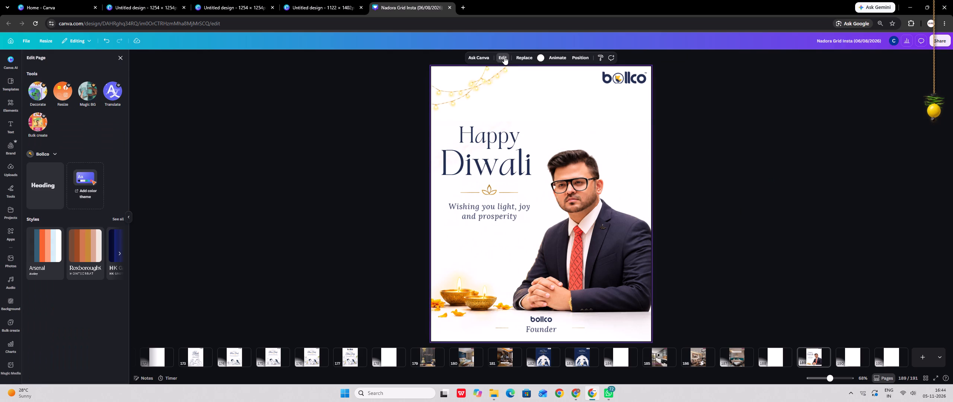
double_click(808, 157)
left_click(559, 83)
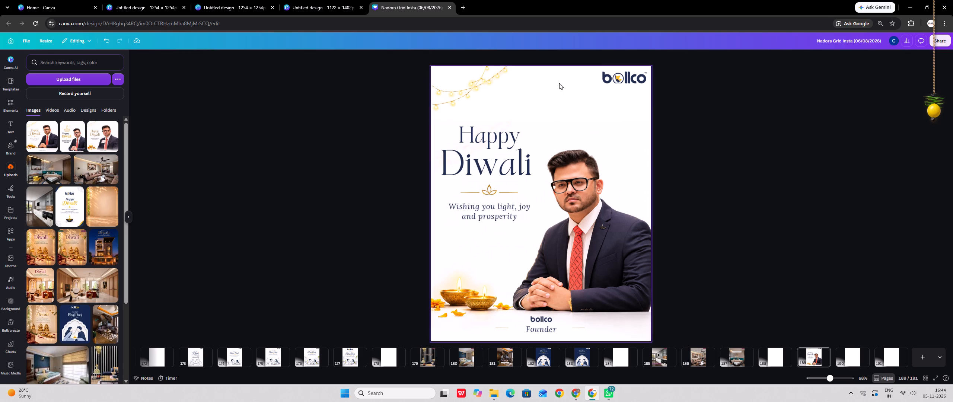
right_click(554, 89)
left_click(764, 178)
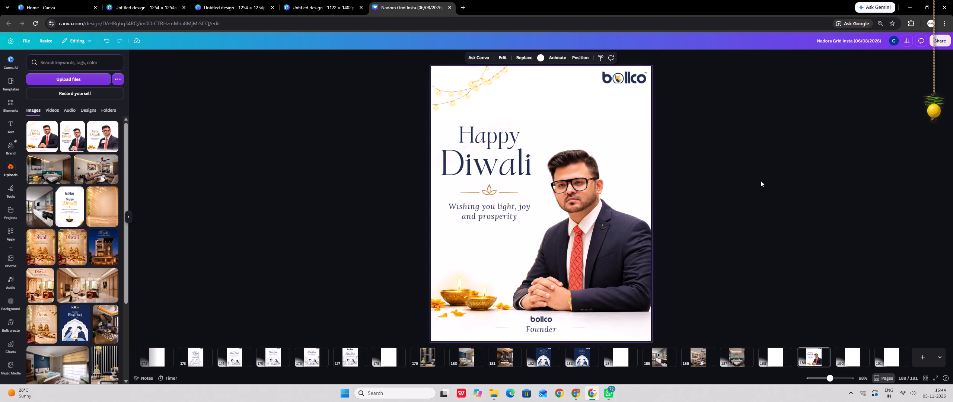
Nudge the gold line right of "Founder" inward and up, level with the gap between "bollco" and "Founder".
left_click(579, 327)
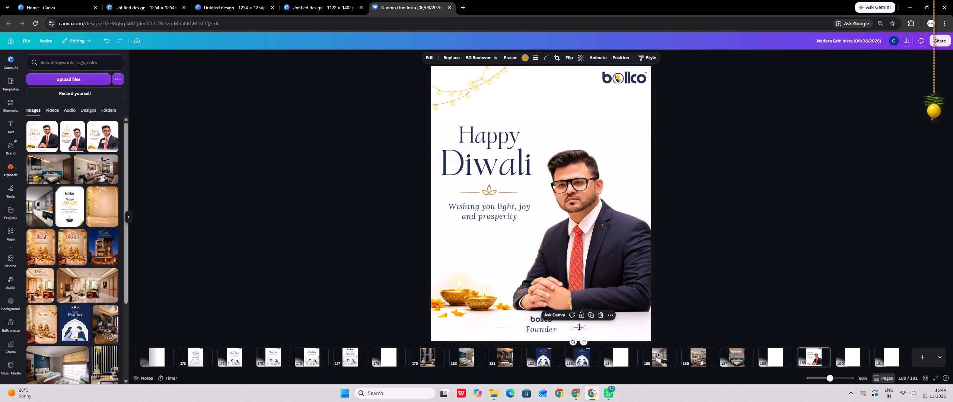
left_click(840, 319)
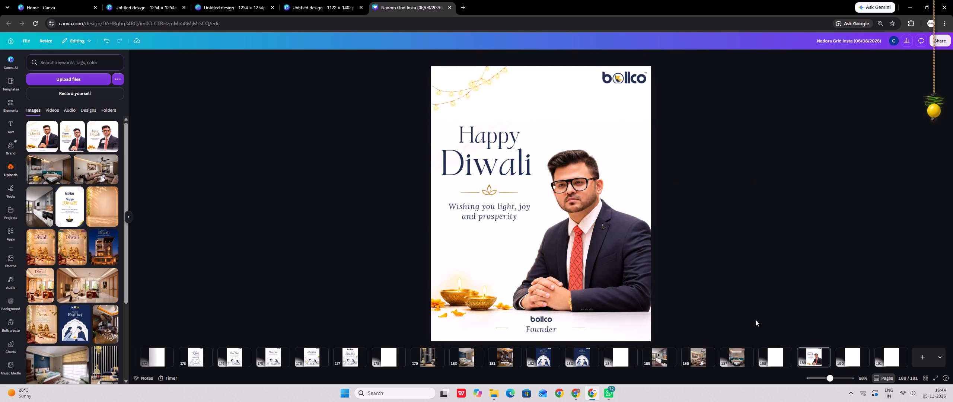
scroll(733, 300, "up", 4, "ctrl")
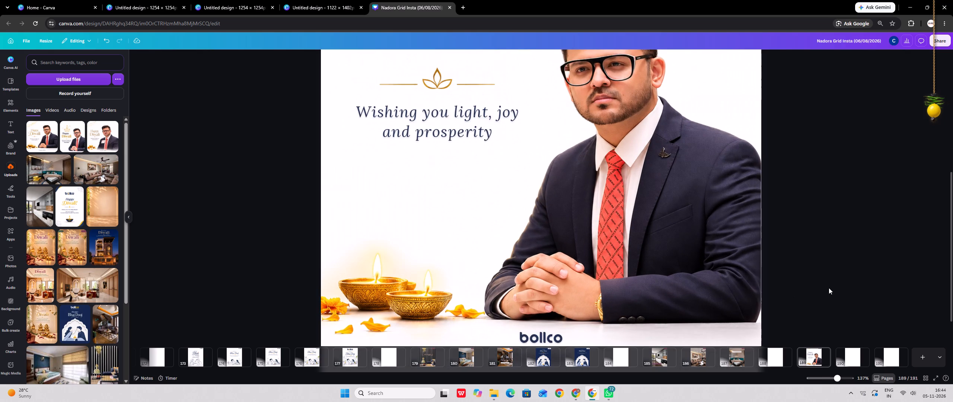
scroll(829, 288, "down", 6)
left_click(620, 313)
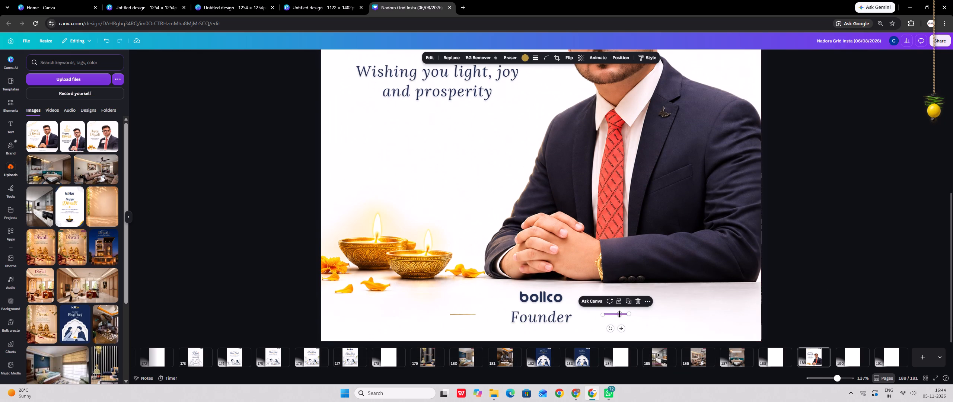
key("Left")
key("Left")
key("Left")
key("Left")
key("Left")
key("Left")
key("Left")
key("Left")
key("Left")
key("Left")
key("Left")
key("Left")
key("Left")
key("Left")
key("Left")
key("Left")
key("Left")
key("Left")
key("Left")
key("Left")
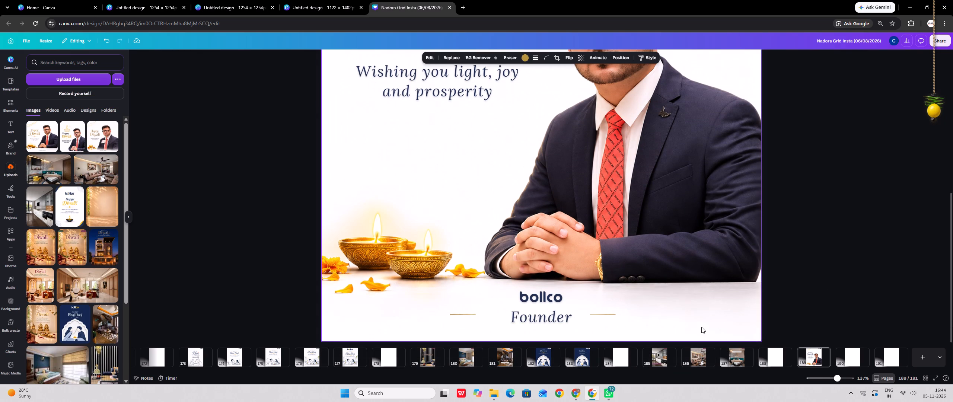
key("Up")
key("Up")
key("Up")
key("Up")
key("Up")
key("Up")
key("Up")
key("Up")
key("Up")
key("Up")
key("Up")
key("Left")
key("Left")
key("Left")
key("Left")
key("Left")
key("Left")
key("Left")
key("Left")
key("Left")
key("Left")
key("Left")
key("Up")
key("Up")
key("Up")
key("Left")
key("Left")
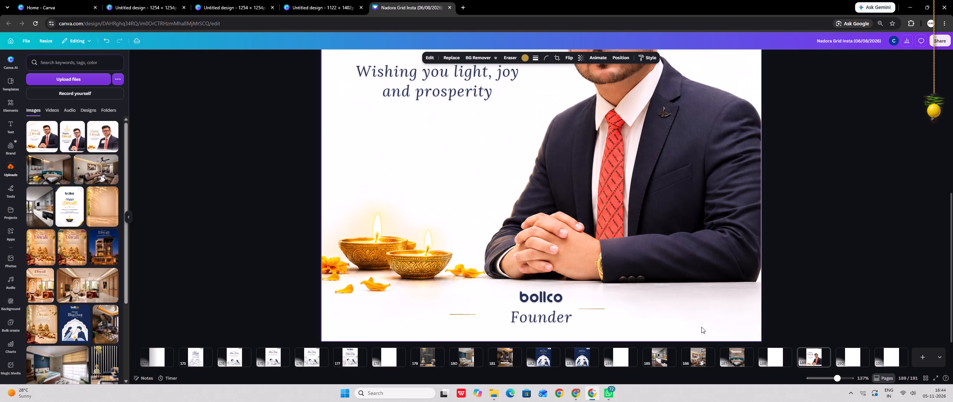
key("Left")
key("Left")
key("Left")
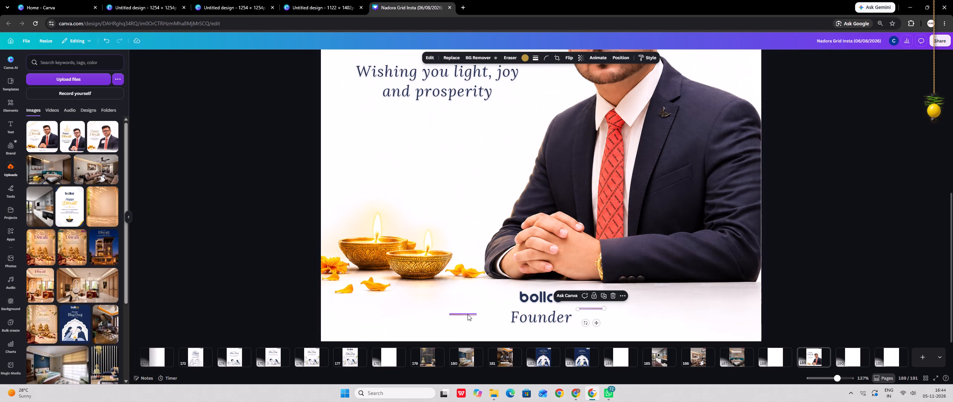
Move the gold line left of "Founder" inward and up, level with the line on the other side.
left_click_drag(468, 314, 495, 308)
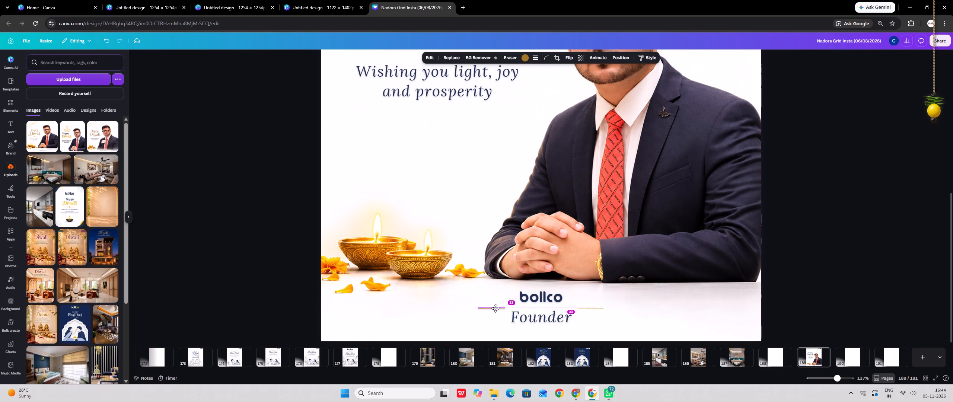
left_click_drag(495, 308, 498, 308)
Remove the italic style from the "Founder" text.
left_click(533, 321)
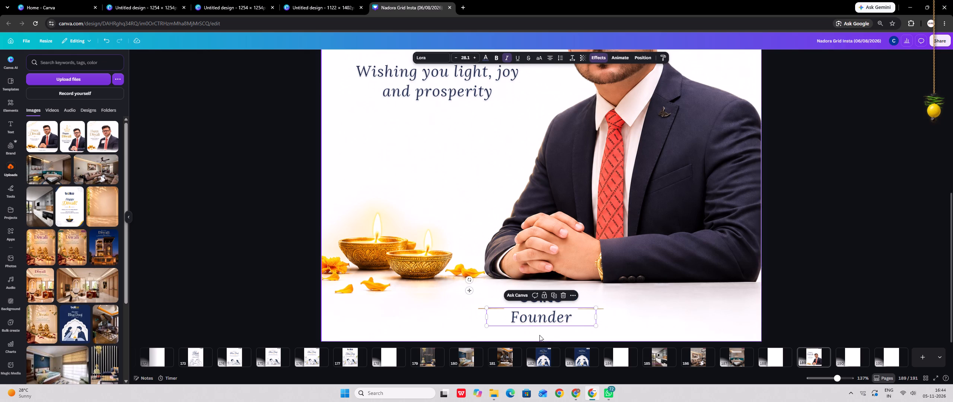
left_click(509, 58)
double_click(833, 261)
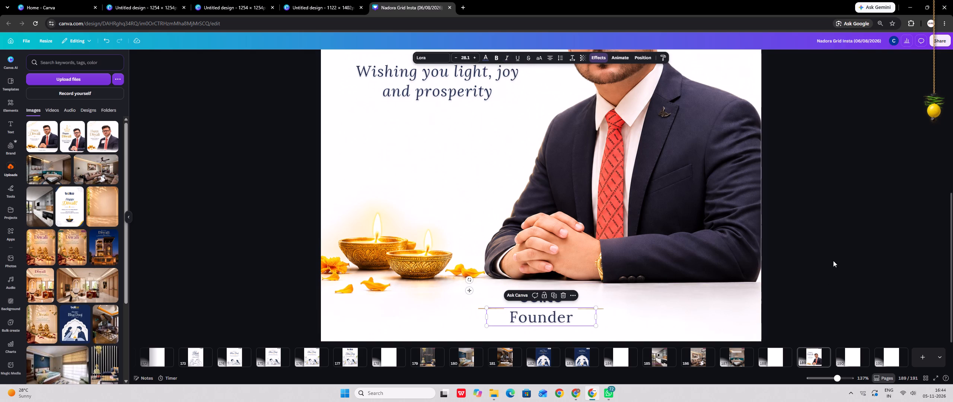
Narrow the "Founder" text box to about 185.5 px wide and centre it horizontally on the page.
left_click(544, 325)
left_click_drag(599, 319, 575, 319)
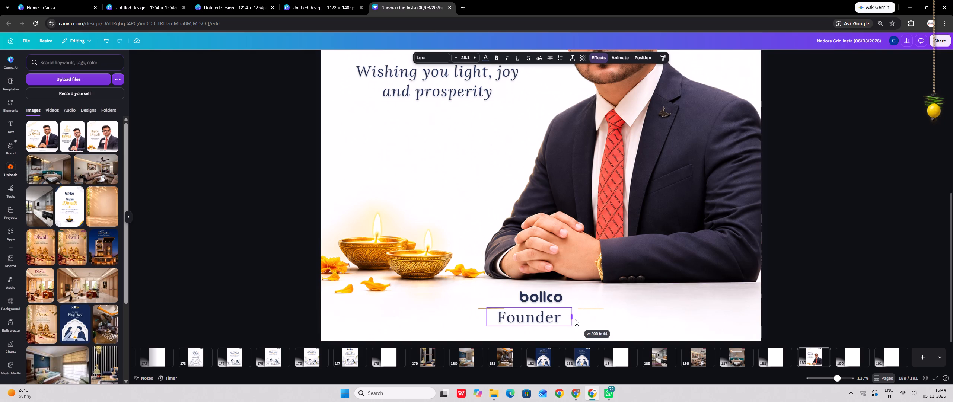
left_click_drag(575, 319, 565, 319)
left_click(637, 56)
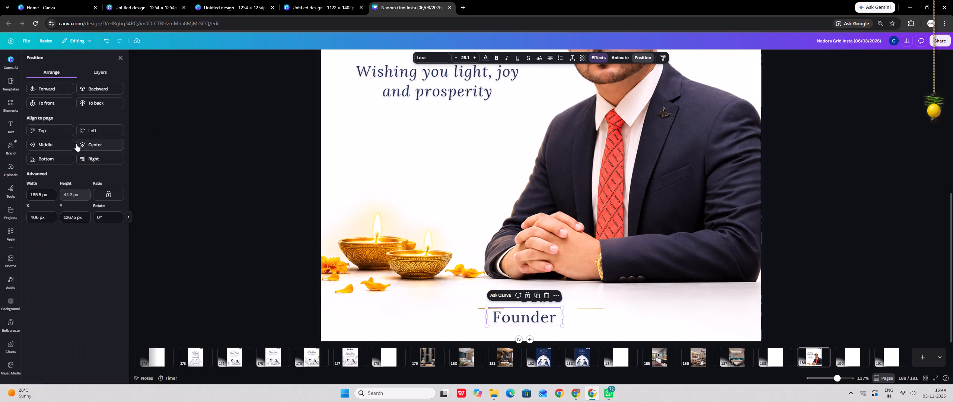
left_click(98, 146)
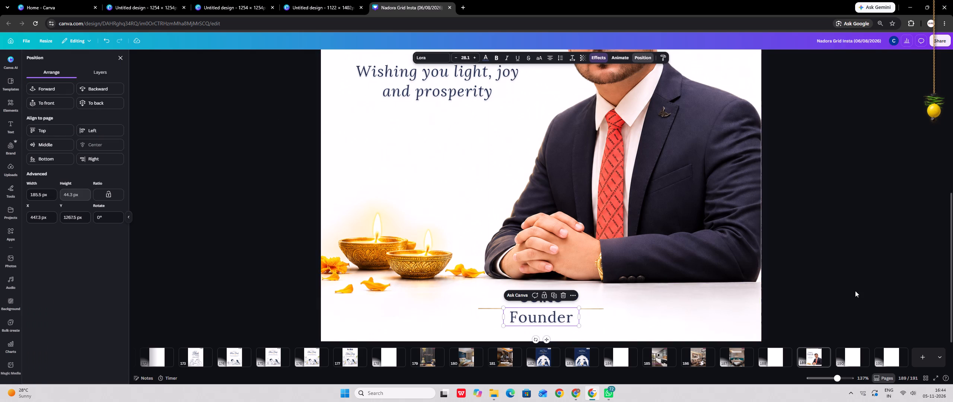
left_click(855, 291)
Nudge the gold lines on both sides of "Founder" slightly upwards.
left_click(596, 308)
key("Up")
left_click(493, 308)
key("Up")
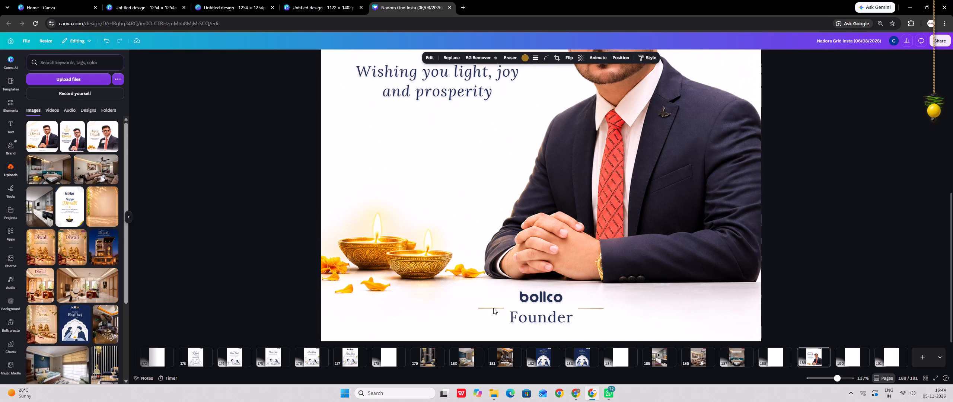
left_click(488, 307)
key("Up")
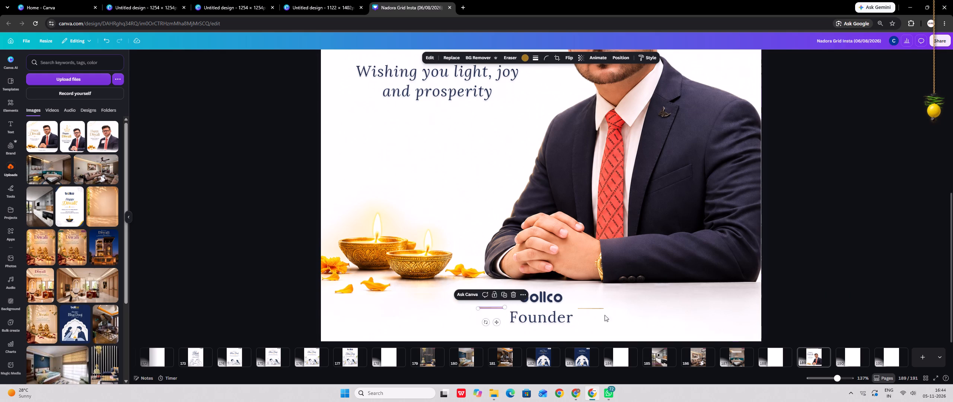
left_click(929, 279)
Delete the two gold lines flanking the "bollco" and "Founder" texts.
left_click(592, 308)
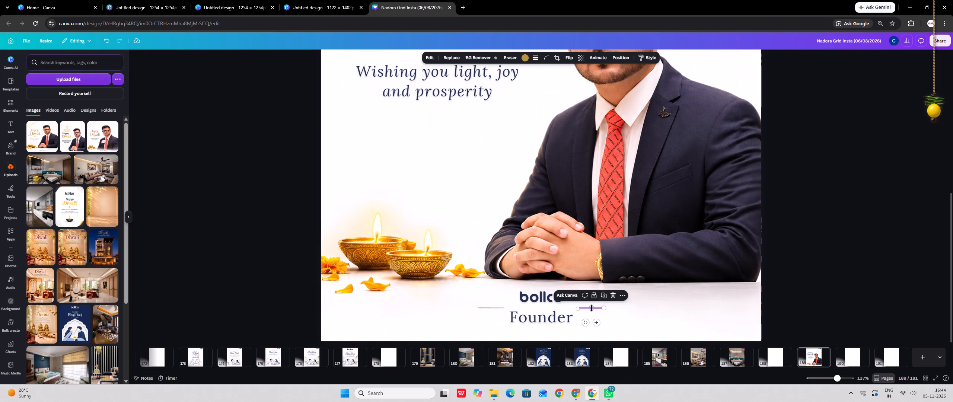
key("Up")
key("Delete")
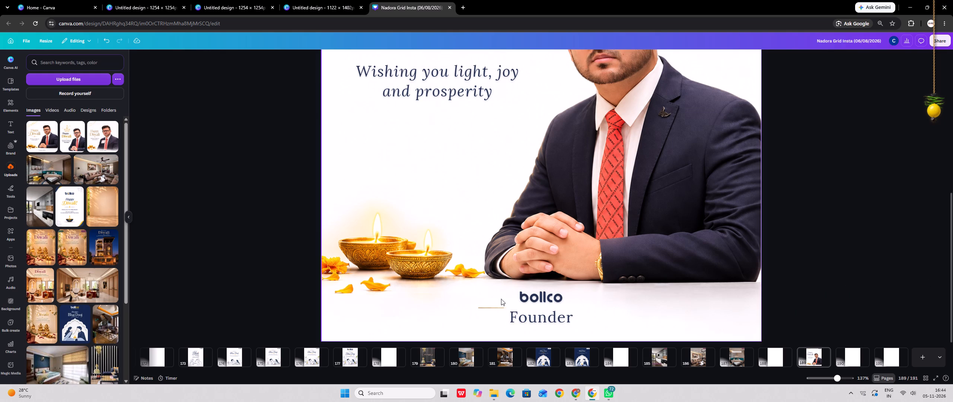
left_click(494, 307)
key("Delete")
Move the "bollco" text slightly down, closer to "Founder".
left_click(545, 302)
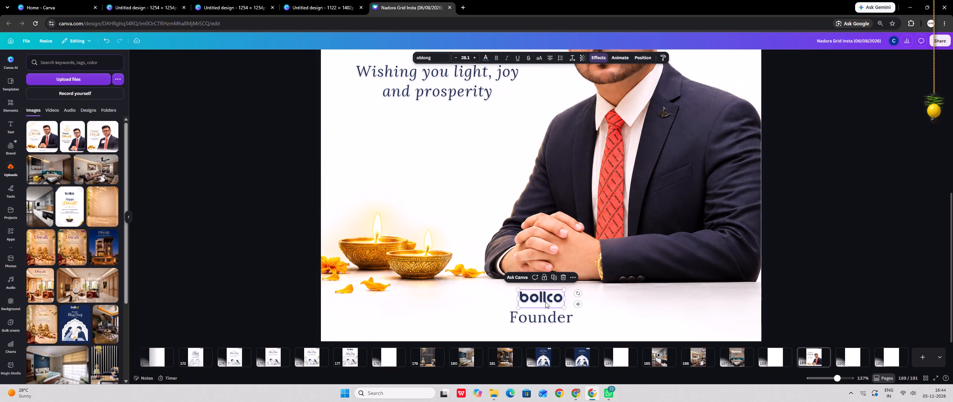
left_click_drag(544, 300, 544, 305)
left_click(637, 300)
left_click_drag(613, 317, 597, 313)
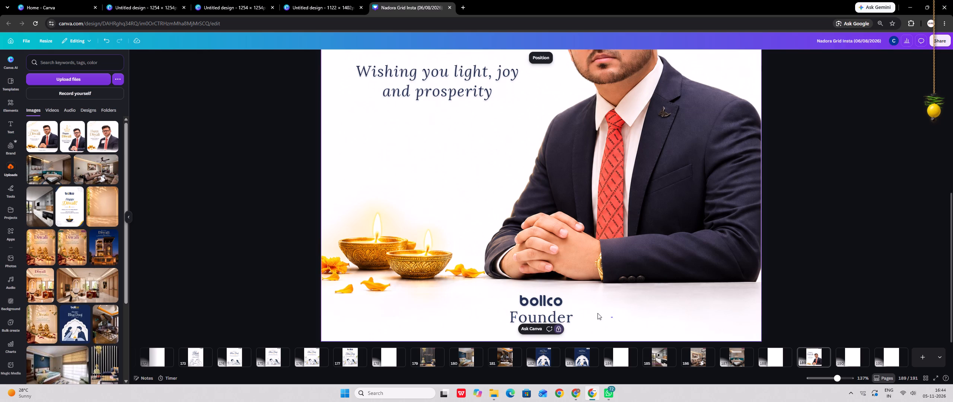
Move the "bollco" and "Founder" texts together slightly upwards beneath the founder's photo.
left_click_drag(597, 313, 541, 296)
left_click_drag(548, 297, 549, 294)
left_click(879, 253)
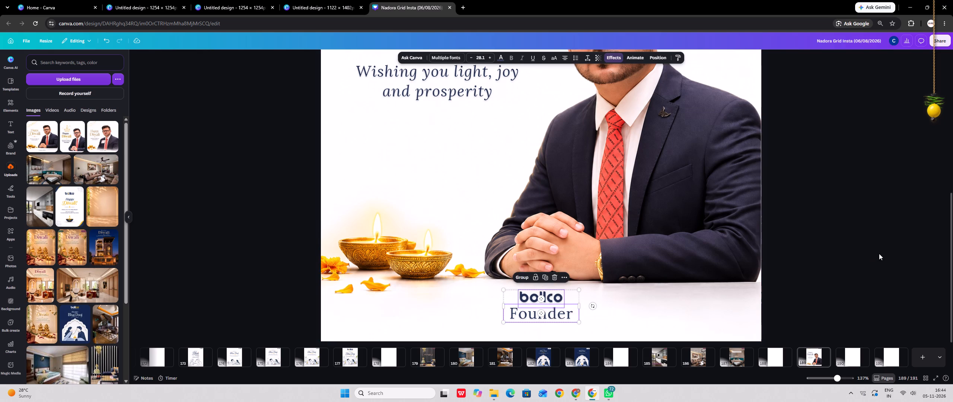
Nudge the "bollco" and "Founder" texts together slightly down towards the page's bottom edge.
scroll(835, 252, "down", 4, "ctrl")
scroll(762, 251, "up", 2)
scroll(762, 251, "down", 1)
scroll(762, 251, "up", 1)
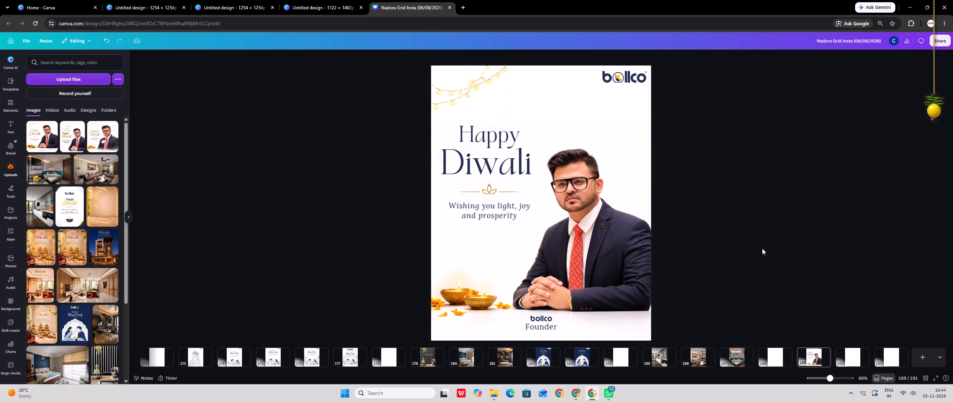
scroll(762, 248, "down", 1)
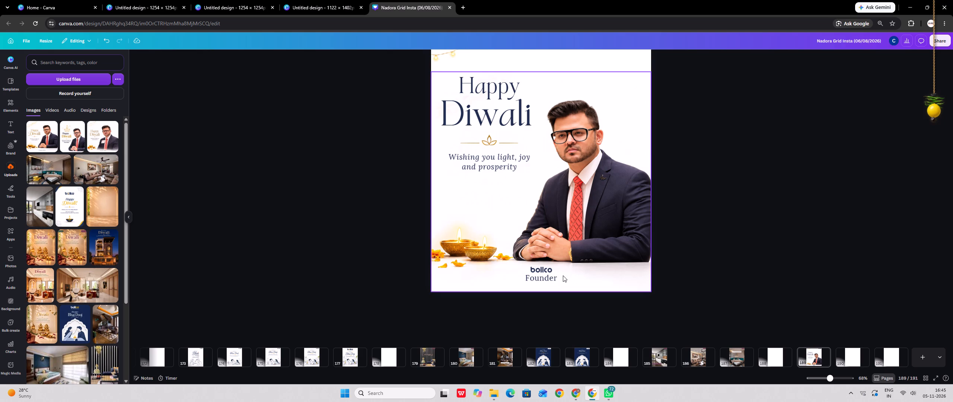
left_click_drag(567, 277, 544, 268)
key("Down")
key("Down")
key("Down")
key("Down")
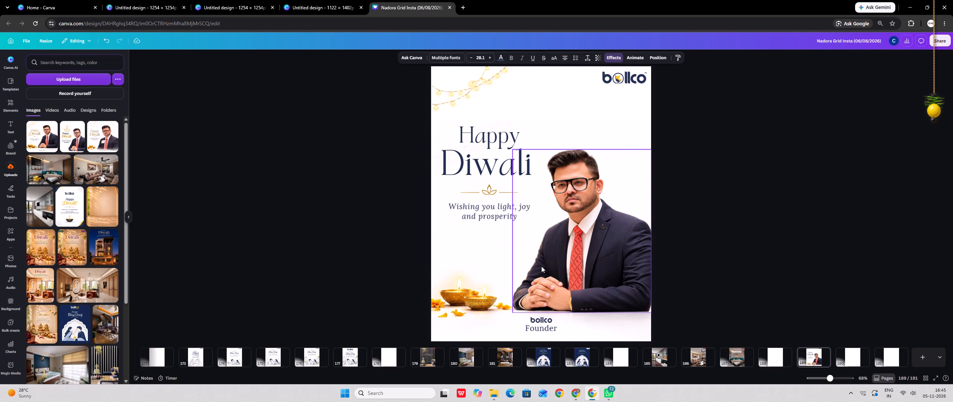
key("Down")
key("Down")
key("Down")
key("Down")
key("Down")
key("Down")
key("Down")
left_click(752, 281)
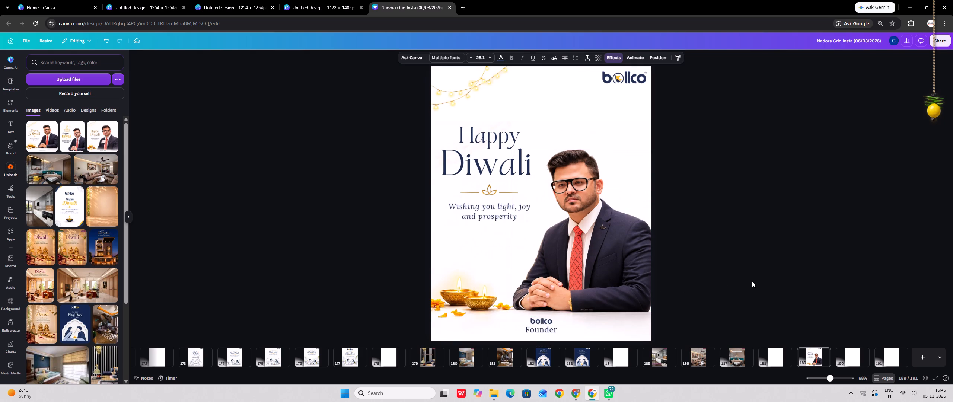
left_click(752, 281)
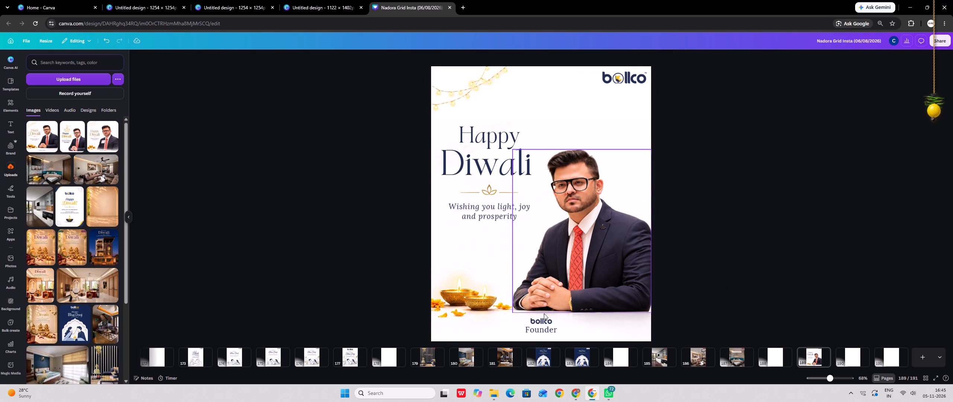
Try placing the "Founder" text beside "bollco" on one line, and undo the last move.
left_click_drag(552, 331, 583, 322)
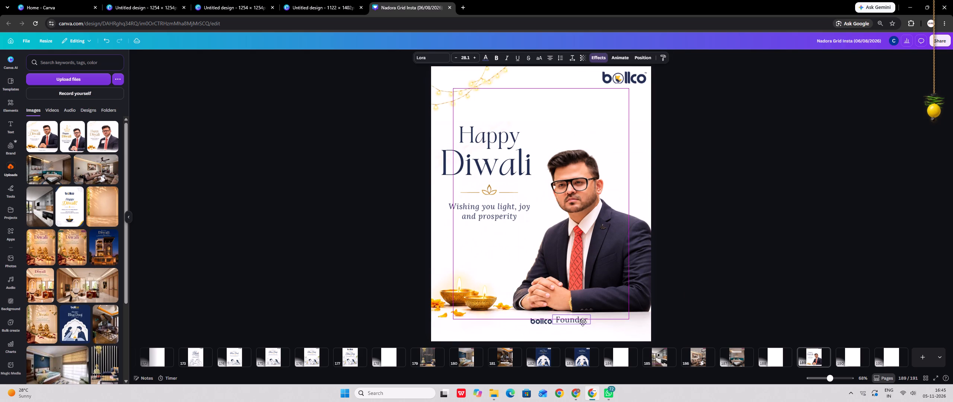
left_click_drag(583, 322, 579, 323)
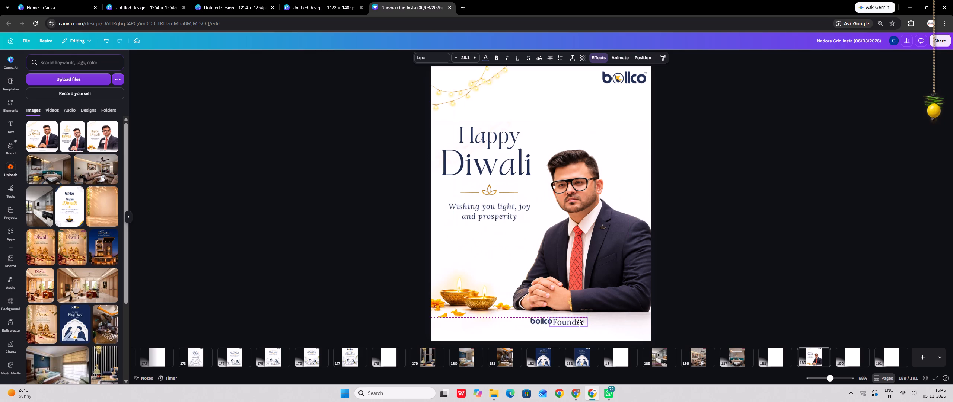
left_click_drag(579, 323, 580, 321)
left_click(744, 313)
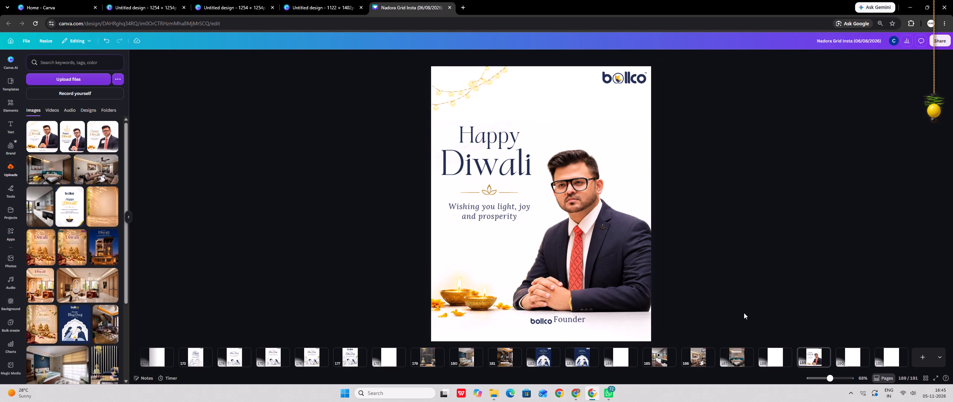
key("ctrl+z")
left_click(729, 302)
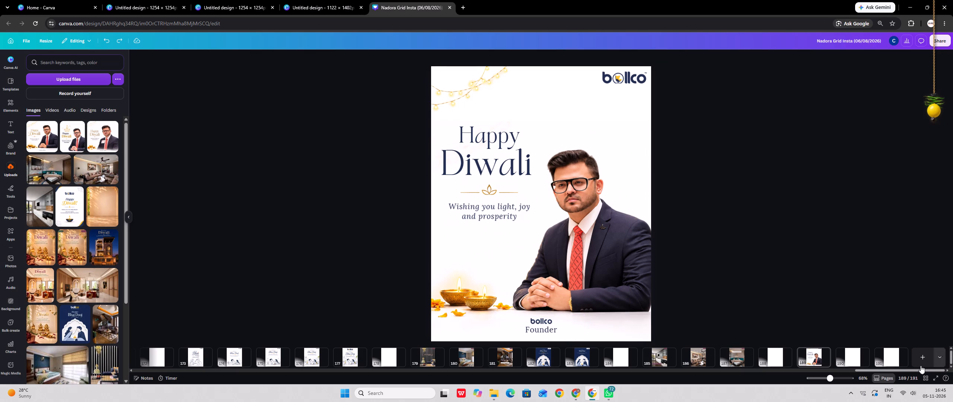
Go to the blank page following the finished greeting and look through the three untitled Diwali source designs.
left_click(848, 358)
left_click(273, 0)
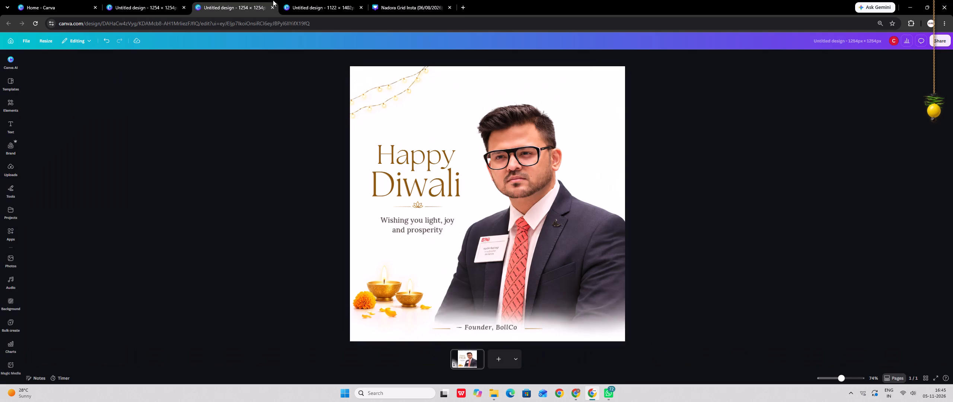
left_click(338, 0)
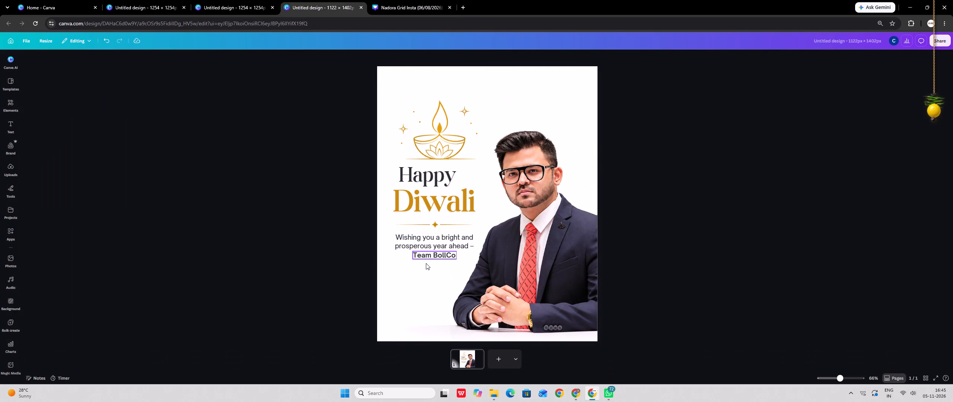
left_click(144, 0)
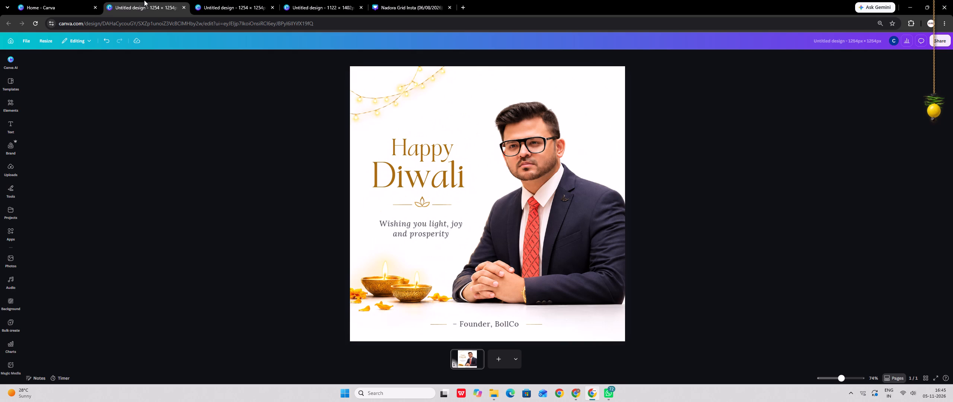
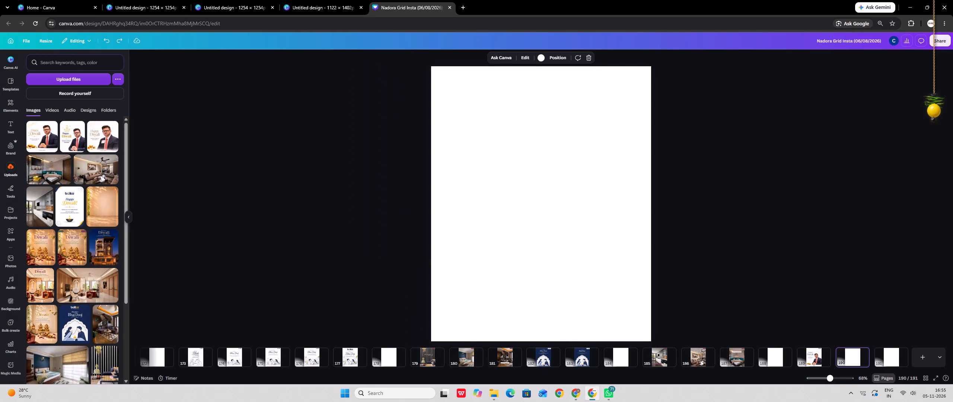
Return to the Happy Diwali founder greeting on page 189, just before the blank page.
left_click(815, 357)
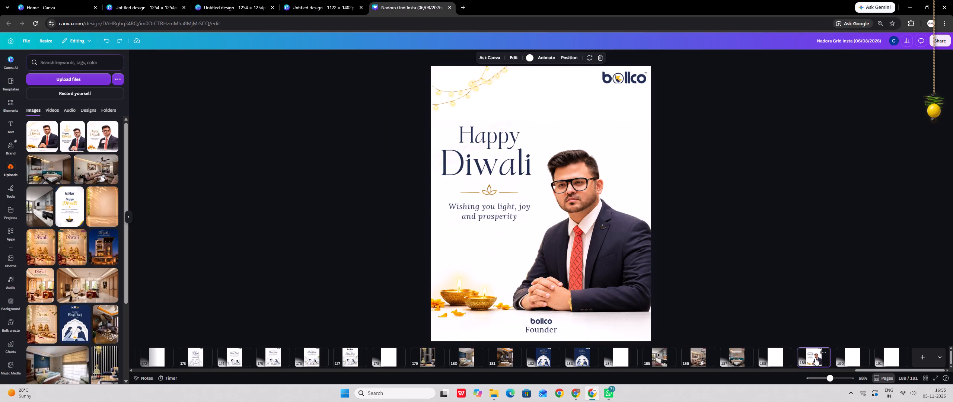
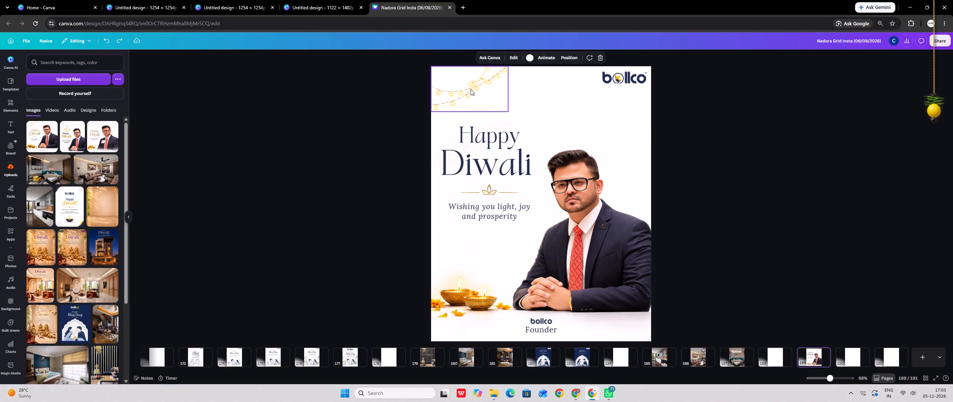
Enlarge the string-lights graphic above "Happy Diwali" and reposition it so it runs off the page's top-left corner.
left_click_drag(471, 89, 485, 92)
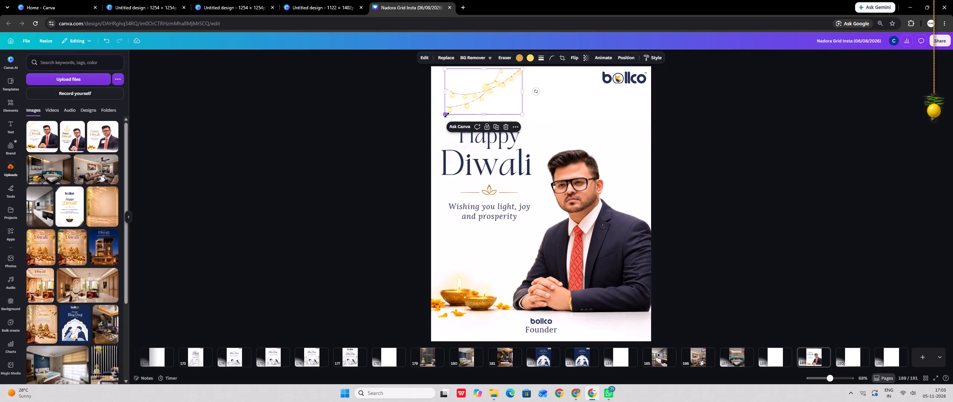
left_click_drag(447, 115, 422, 124)
left_click_drag(489, 100, 490, 93)
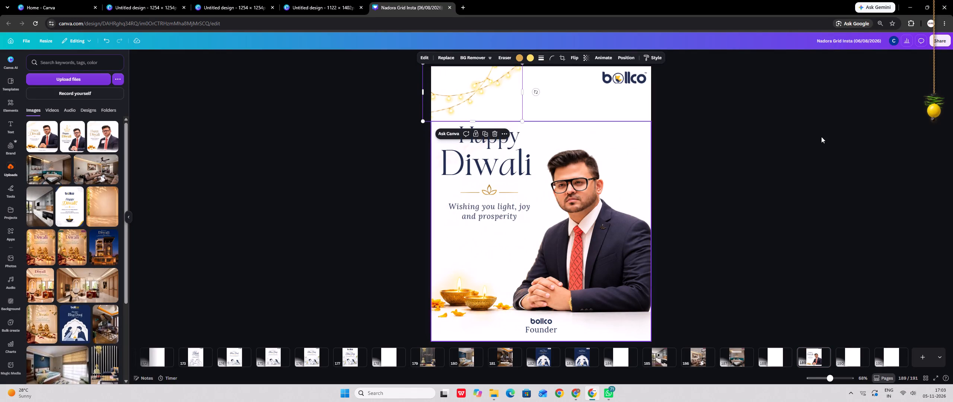
left_click(821, 137)
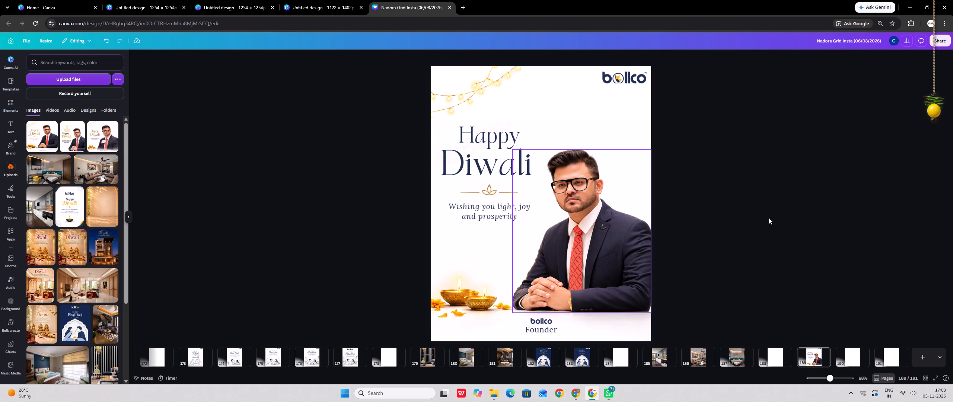
Check the page alignment and position values of the "Founder" and "bollco" texts beneath the founder's photo.
left_click(768, 236)
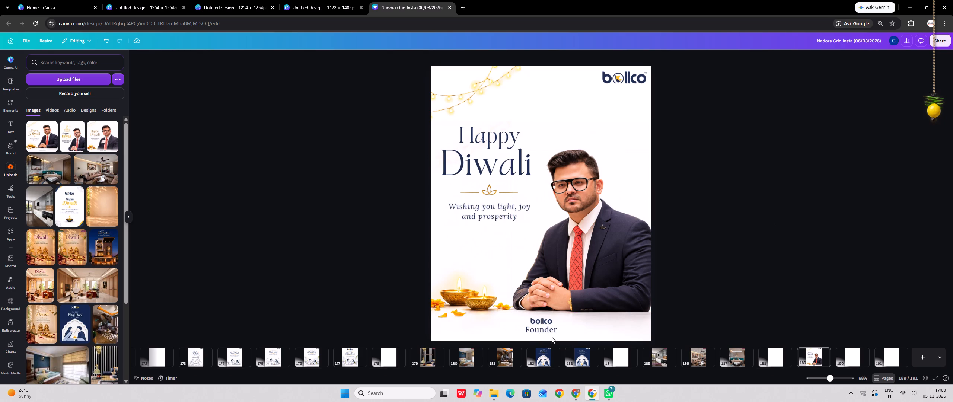
left_click(550, 331)
left_click(637, 55)
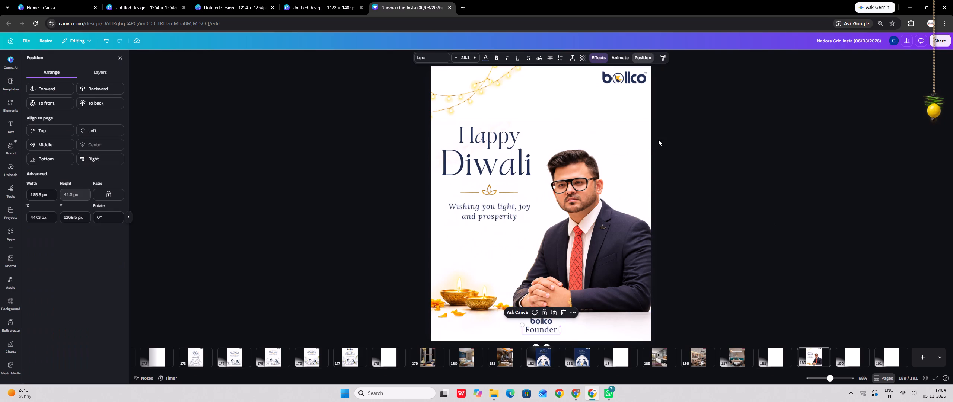
left_click(541, 322)
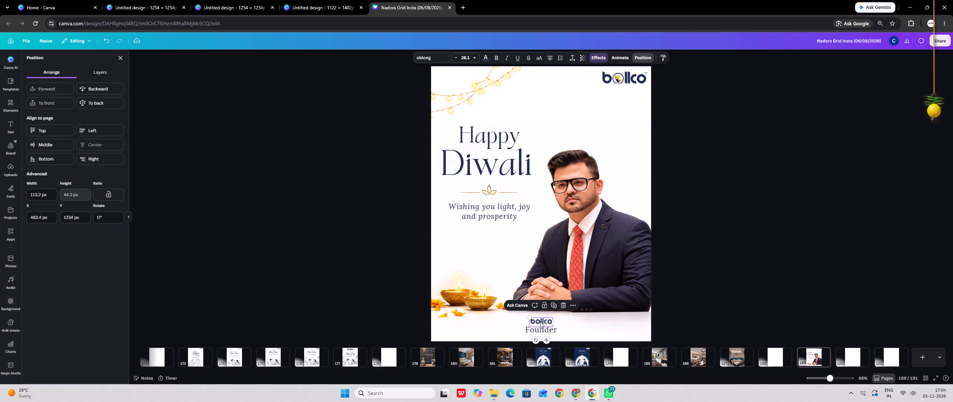
double_click(796, 259)
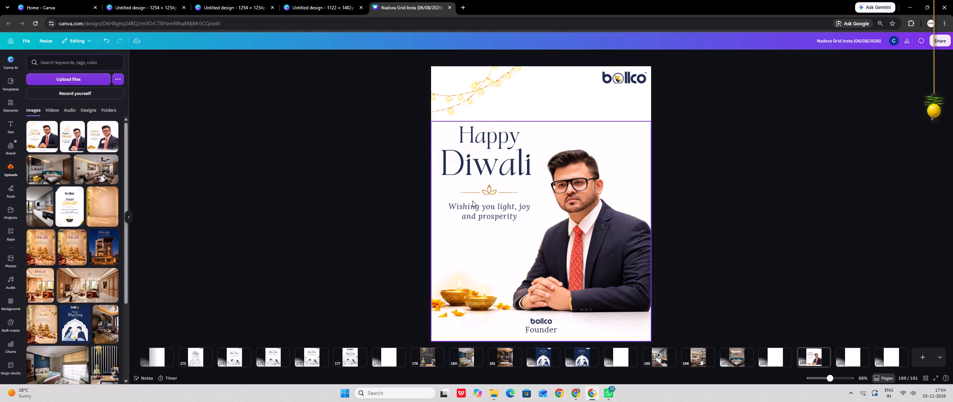
left_click(758, 195)
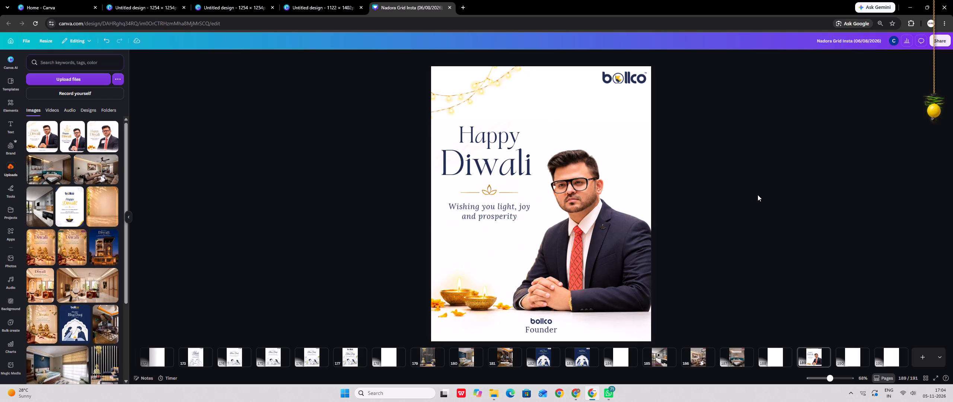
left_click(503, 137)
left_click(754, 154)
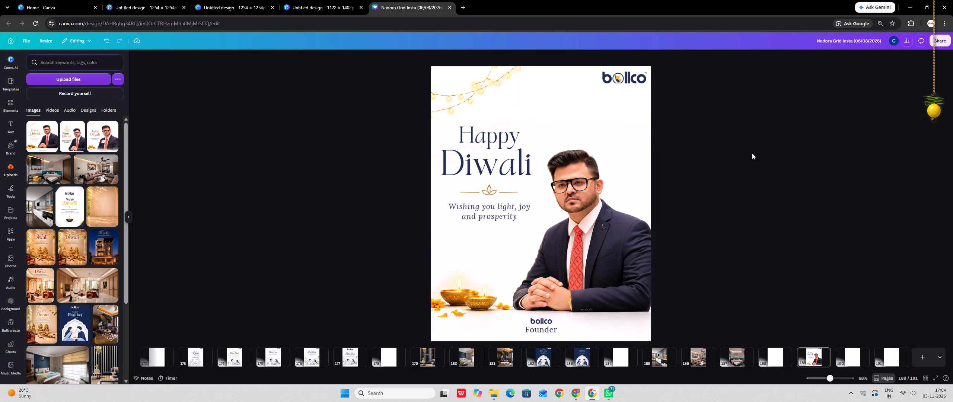
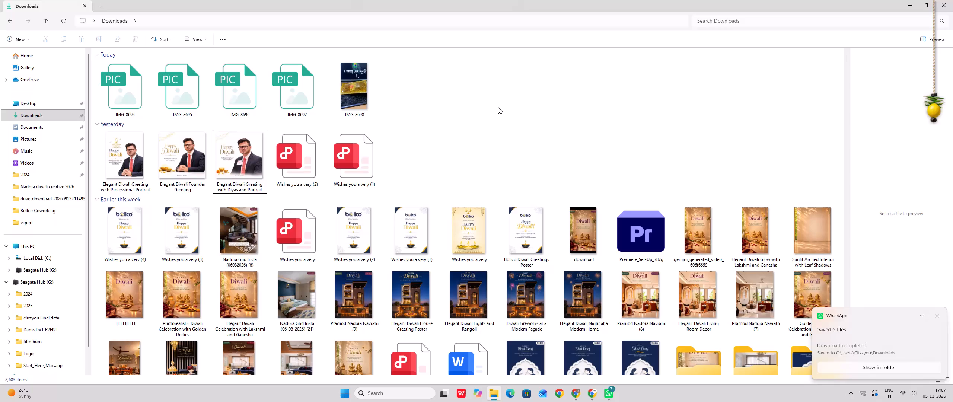
Open the downloaded photo IMG_8694 from the Downloads folder in the image viewer and view IMG_8695 after it.
double_click(122, 76)
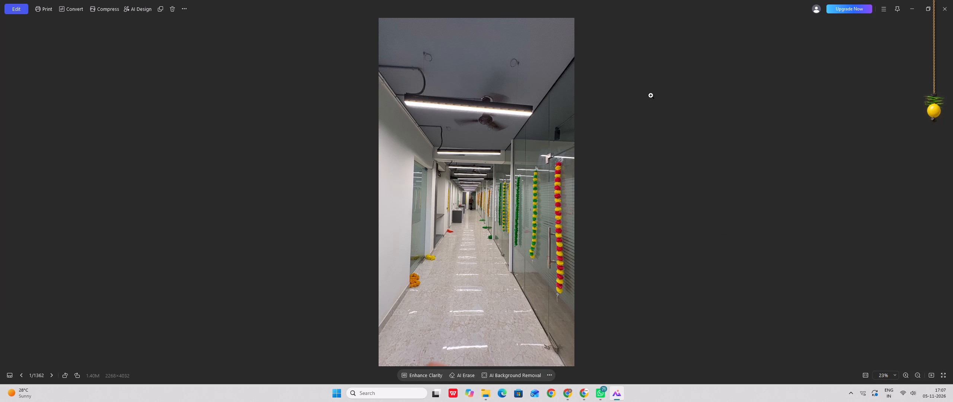
key("Right")
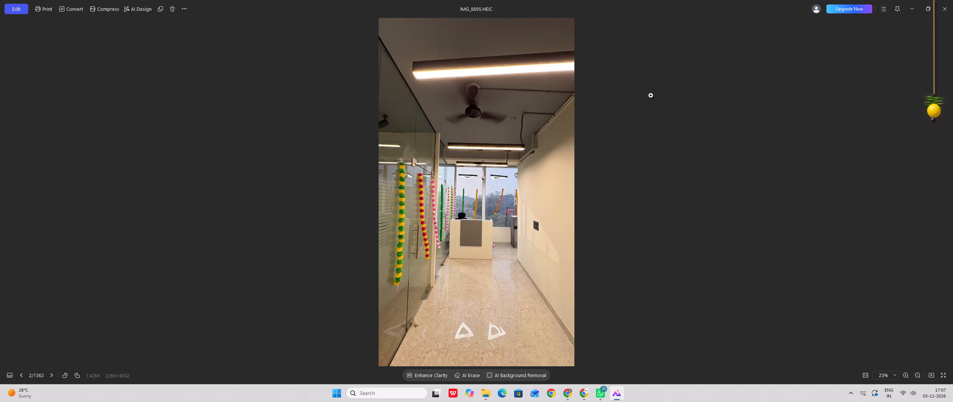
Look through the downloaded photos after IMG_8695, up to the Diwali portrait greeting, and return to IMG_8696.
key("Right")
key("Right")
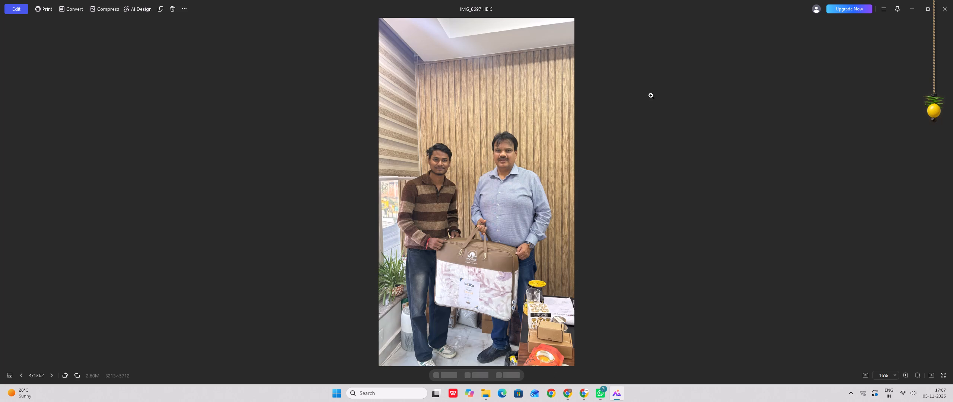
key("Left")
key("Right")
key("Right")
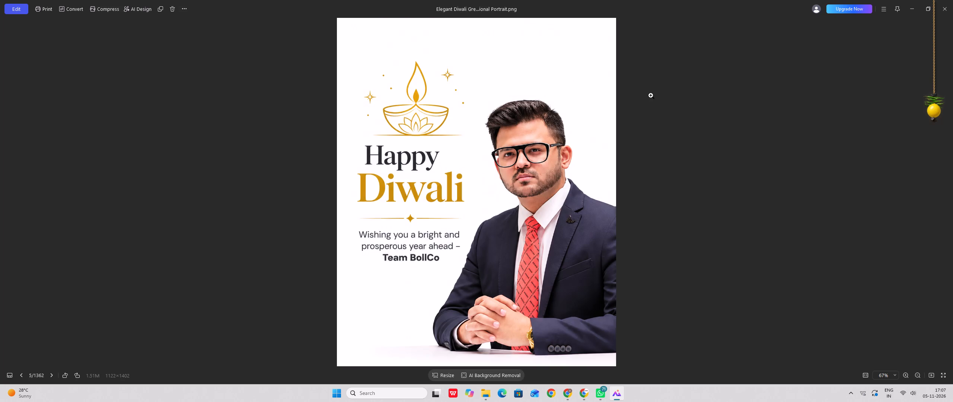
key("Left")
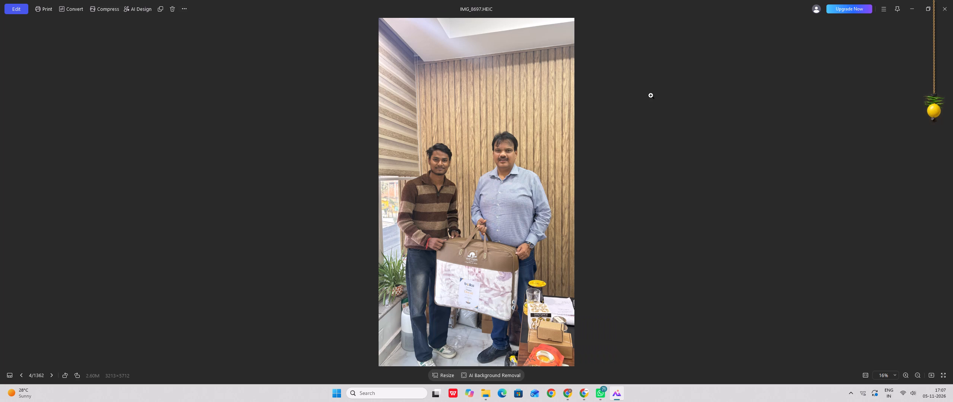
key("Left")
Inspect IMG_8696 up close, including the two men and the gift bag with its Bollco card, and close the photo viewer.
scroll(484, 229, "up", 5)
left_click_drag(526, 205, 475, 129)
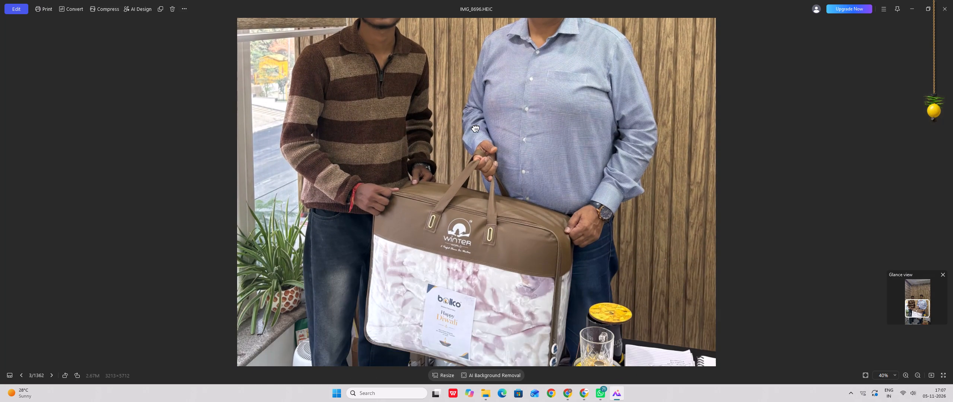
left_click_drag(475, 129, 481, 154)
scroll(522, 157, "down", 2)
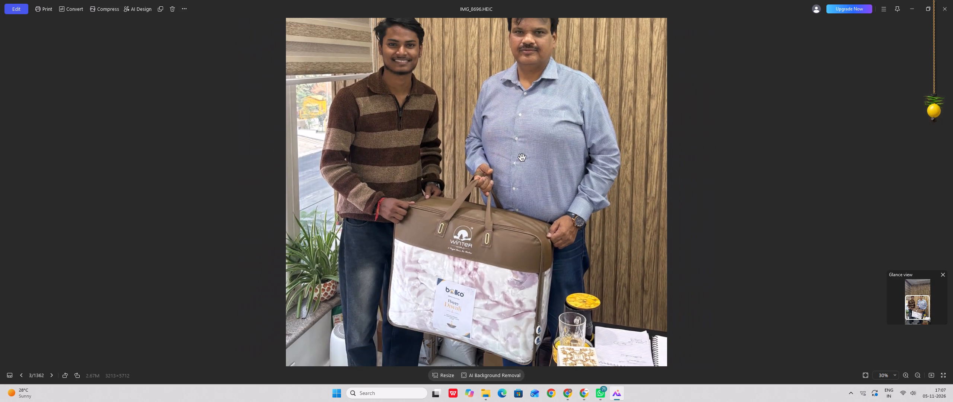
left_click_drag(529, 149, 524, 159)
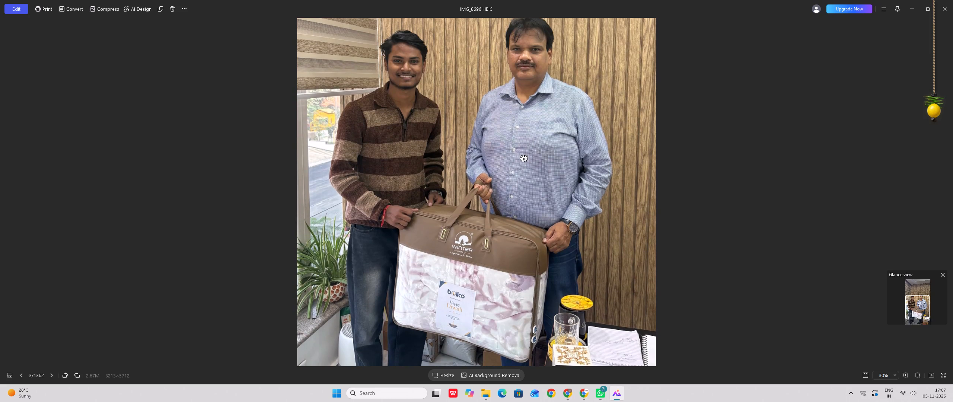
left_click_drag(524, 159, 523, 162)
left_click_drag(543, 233, 541, 136)
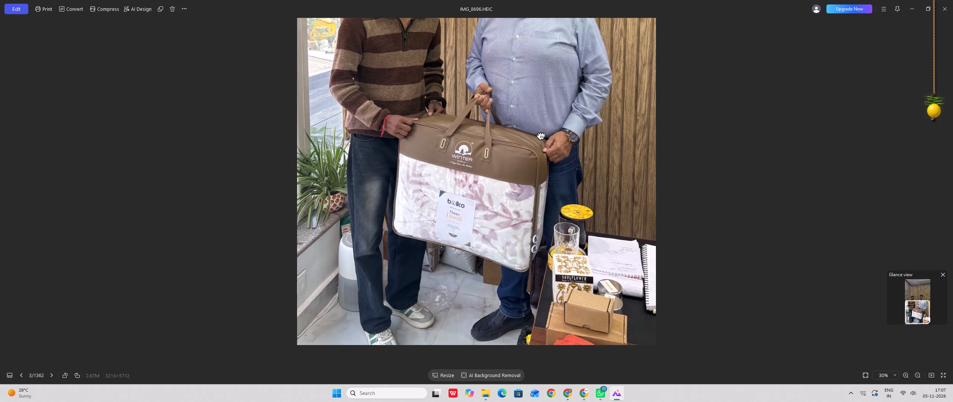
left_click_drag(541, 136, 541, 141)
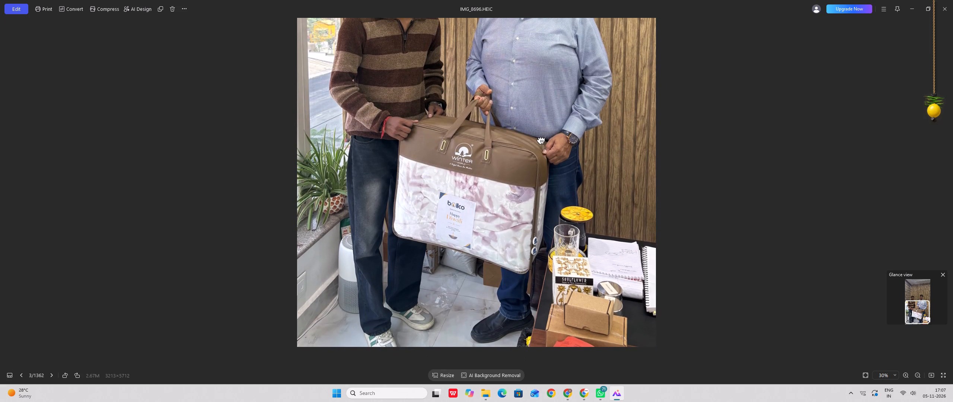
left_click_drag(541, 141, 526, 245)
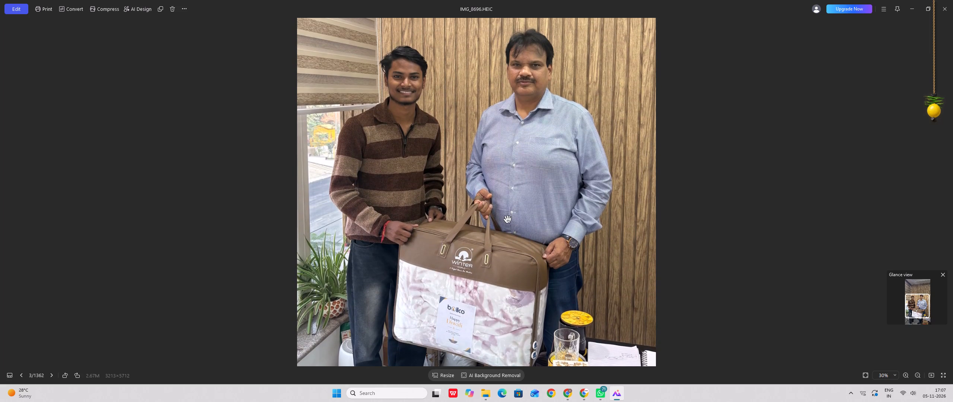
scroll(506, 217, "down", 3)
left_click(658, 195)
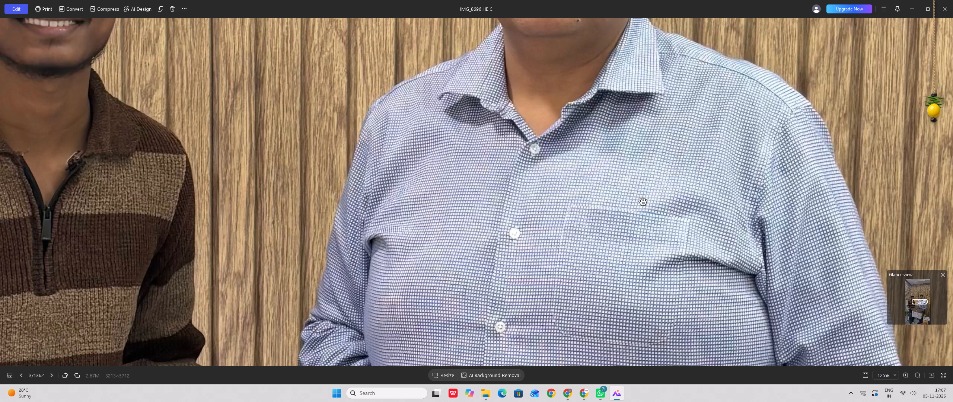
scroll(535, 194, "down", 3)
scroll(535, 194, "up", 1)
scroll(535, 194, "down", 9)
left_click(938, 13)
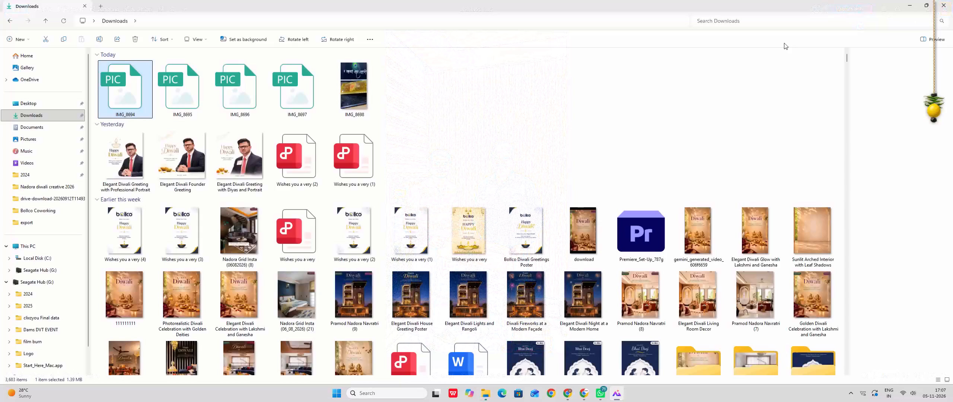
left_click(476, 131)
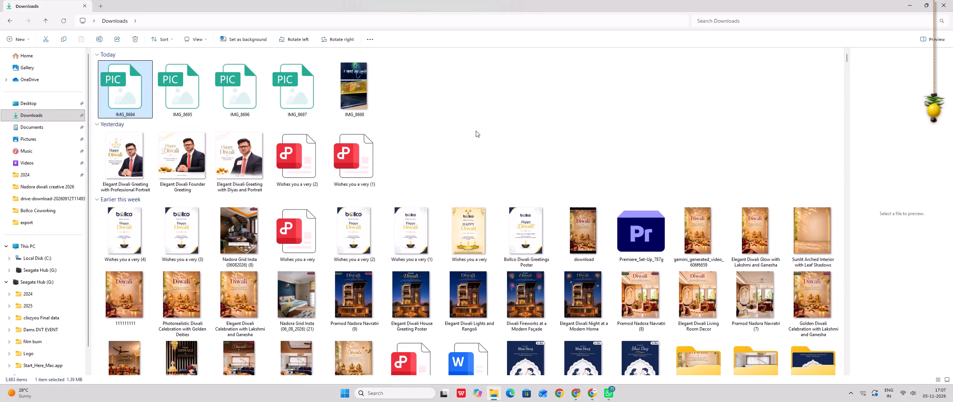
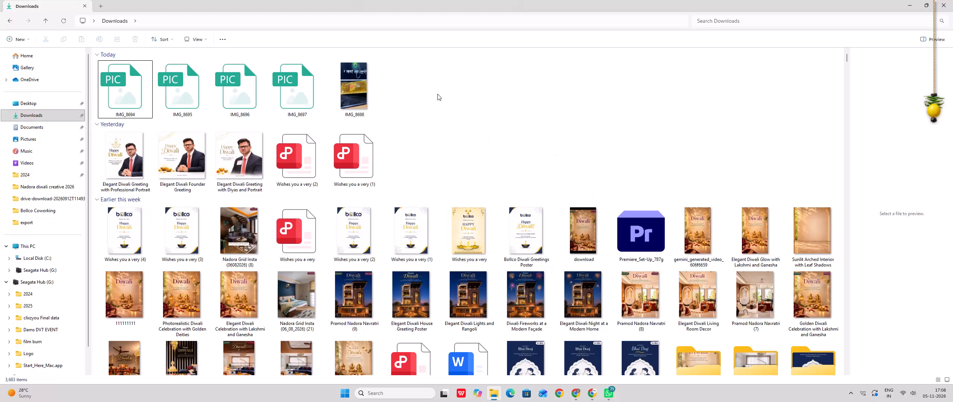
Play the downloaded video IMG_8698 to check its content, and close the media player.
double_click(368, 80)
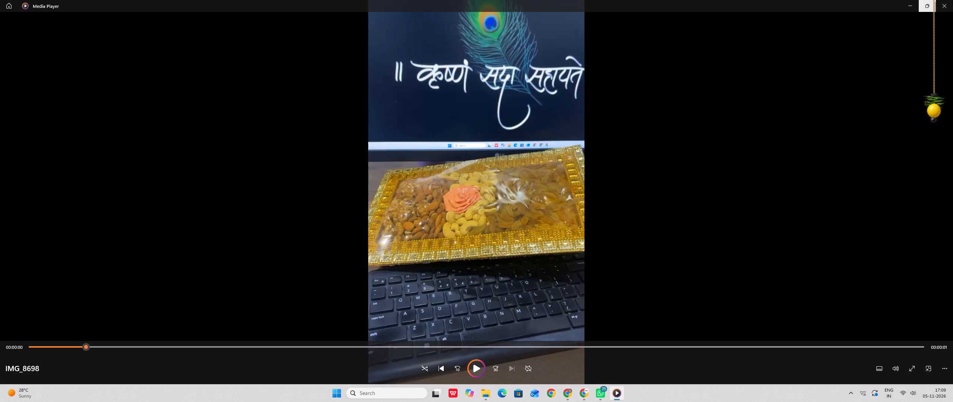
left_click(952, 0)
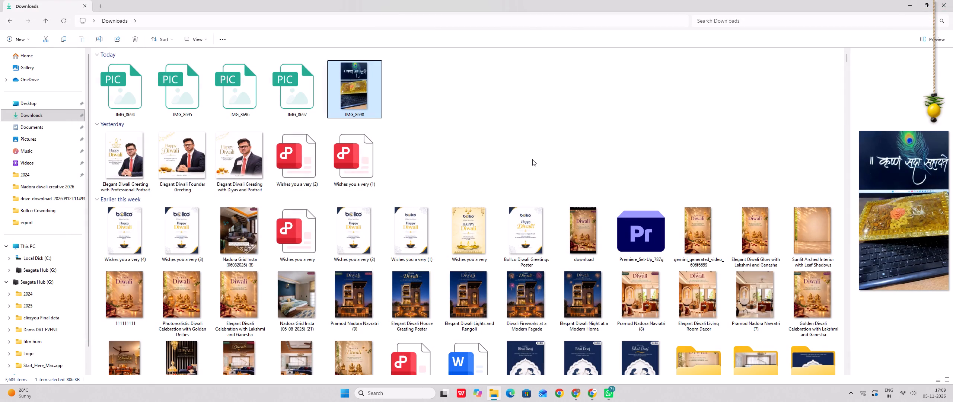
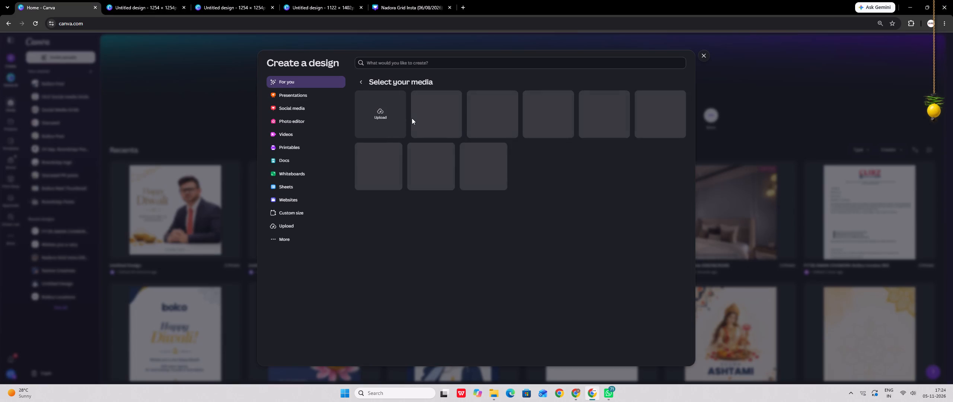
Upload the "Elegant Diwali Greeting with Portrait and Diyas" image from Downloads and create a new design from it.
left_click(393, 121)
left_click(117, 92)
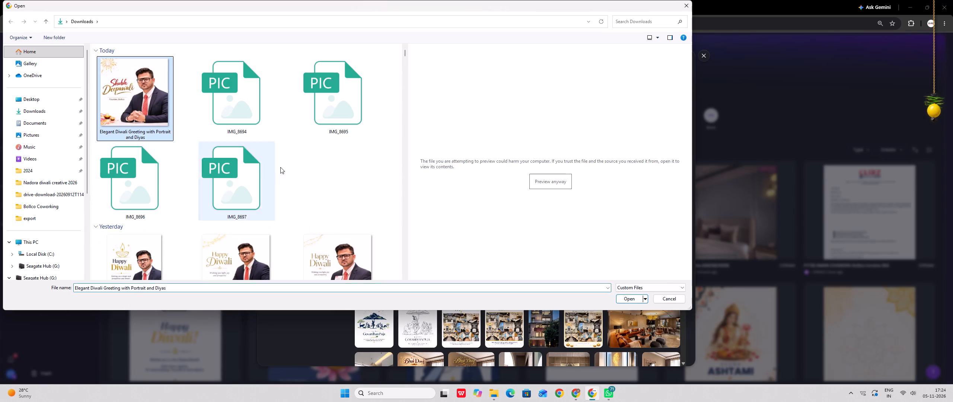
left_click(630, 300)
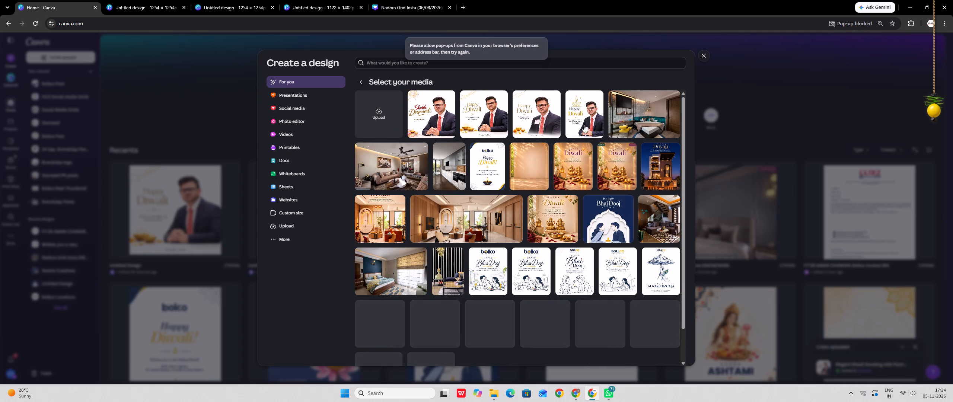
left_click(440, 117)
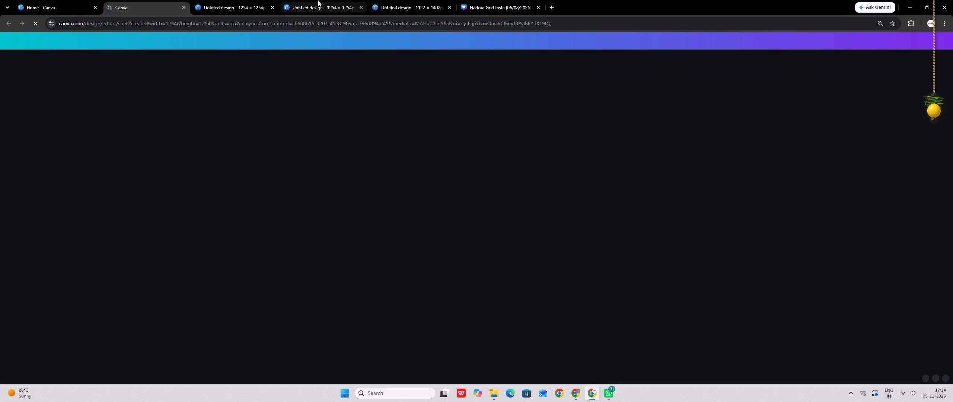
Check the founder greeting and its diyas on page 190 of Nadora Grid Insta, and return to the new Shubh Deepawali design.
left_click(318, 0)
left_click(408, 0)
left_click(494, 0)
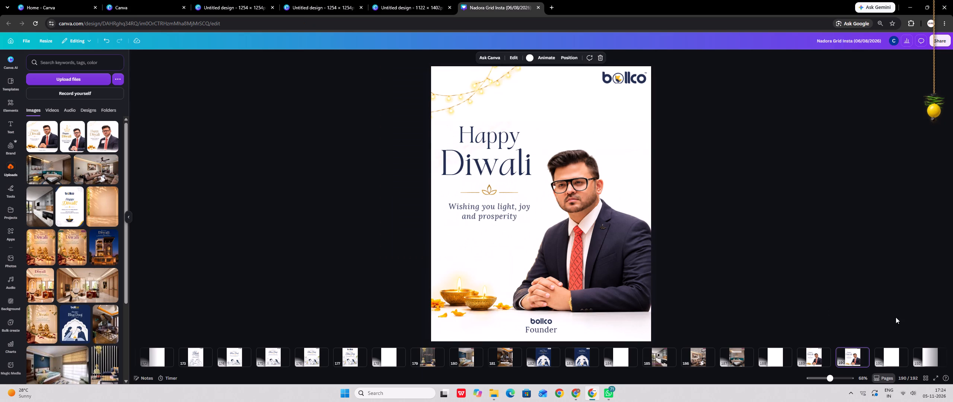
left_click(463, 299)
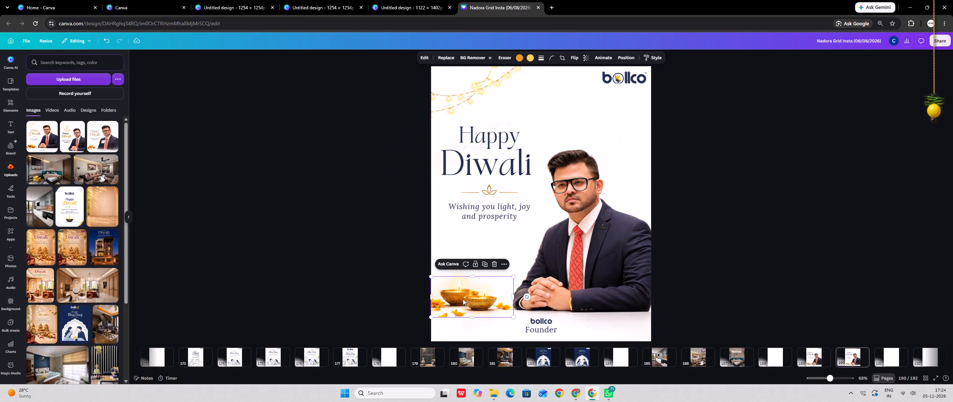
left_click(149, 0)
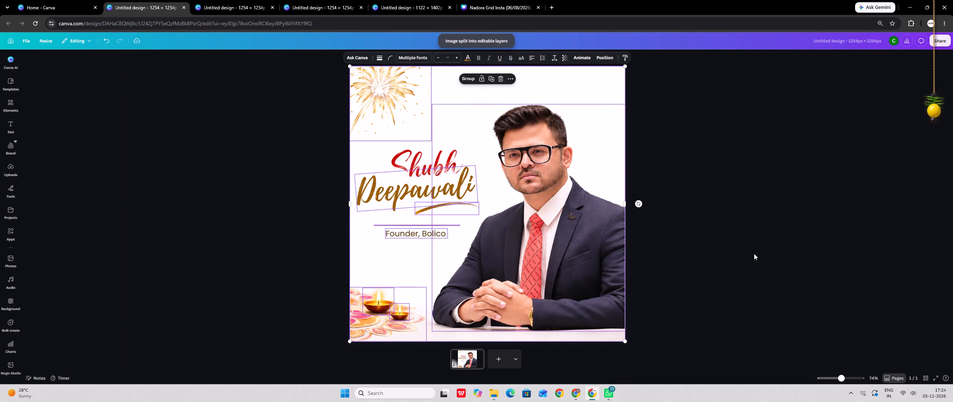
Copy the rangoli and diya elements from the bottom corner of the layered Shubh Deepawali design.
left_click(729, 230)
left_click_drag(385, 266, 346, 349)
key("ctrl+c")
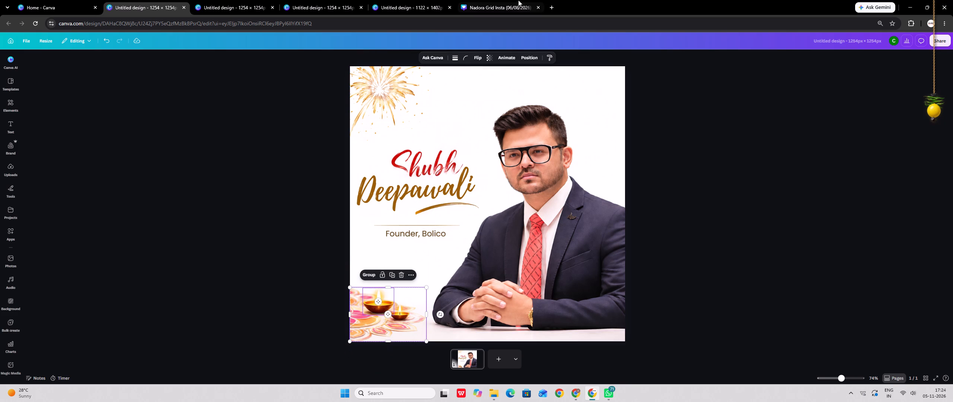
In the Nadora Grid Insta design, delete the golden diyas from the Happy Diwali founder greeting on page 190.
left_click(513, 0)
left_click(745, 274)
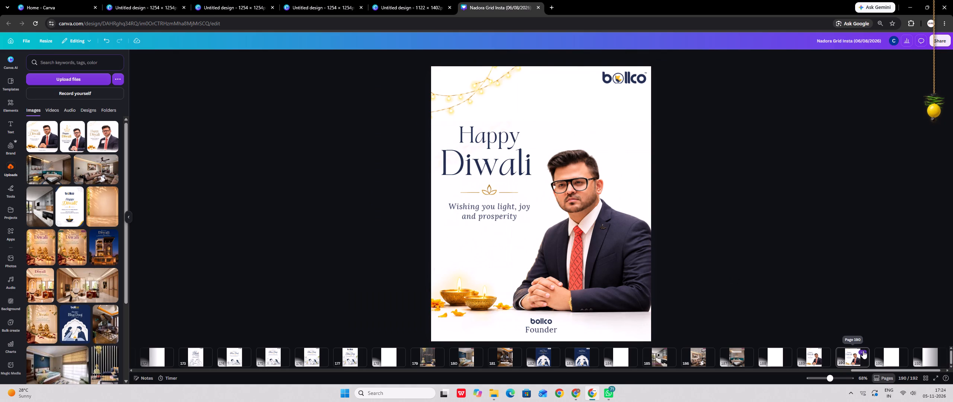
left_click(811, 357)
left_click(847, 358)
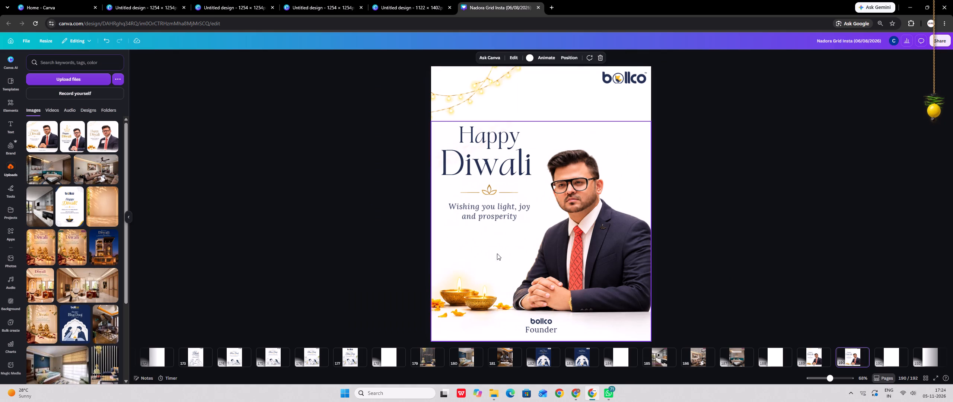
left_click_drag(460, 248, 436, 336)
key("Delete")
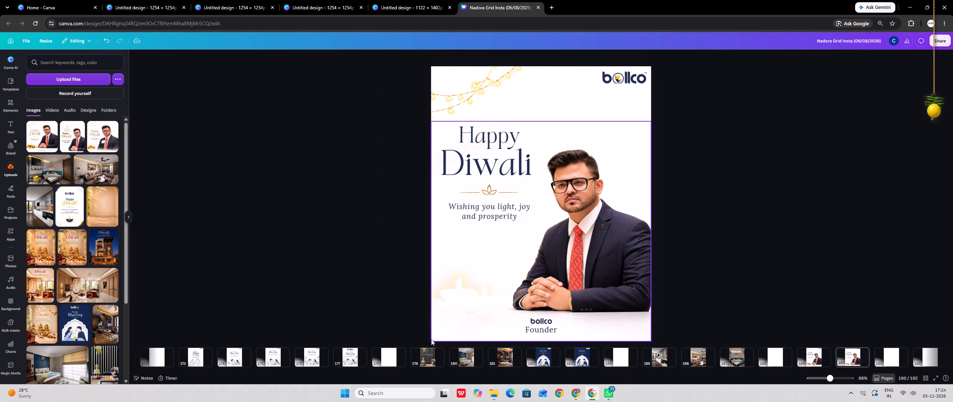
Unlock the background image behind the founder portrait on page 190.
left_click(453, 281)
right_click(453, 245)
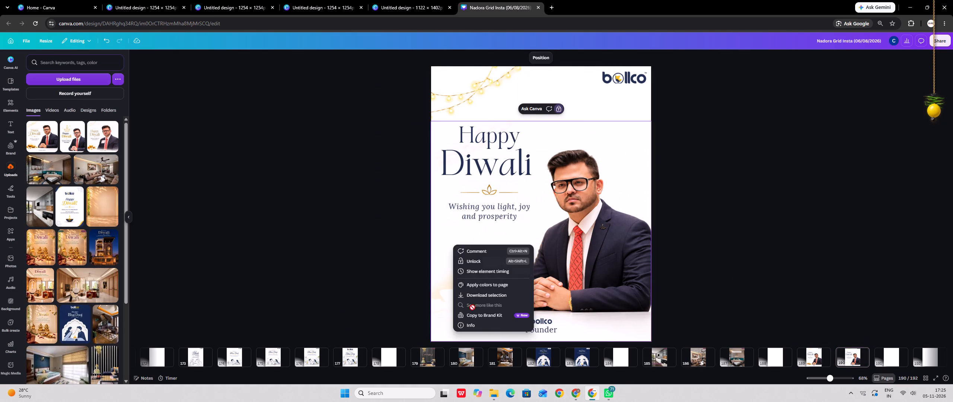
left_click(837, 230)
left_click(581, 97)
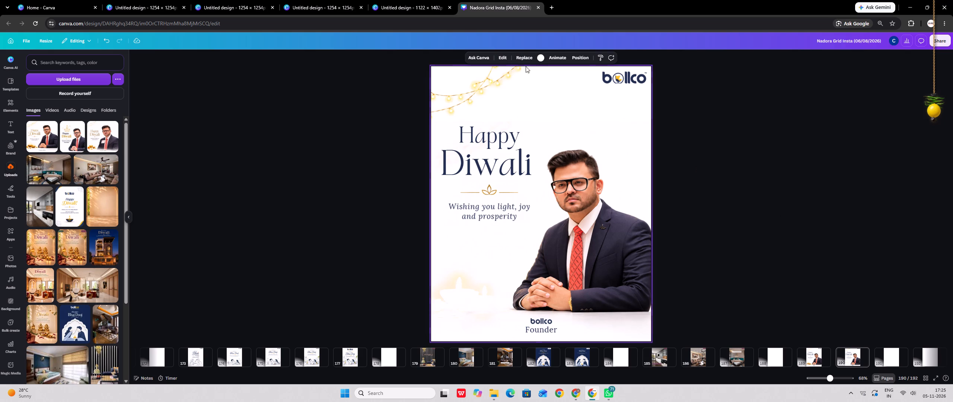
left_click(501, 58)
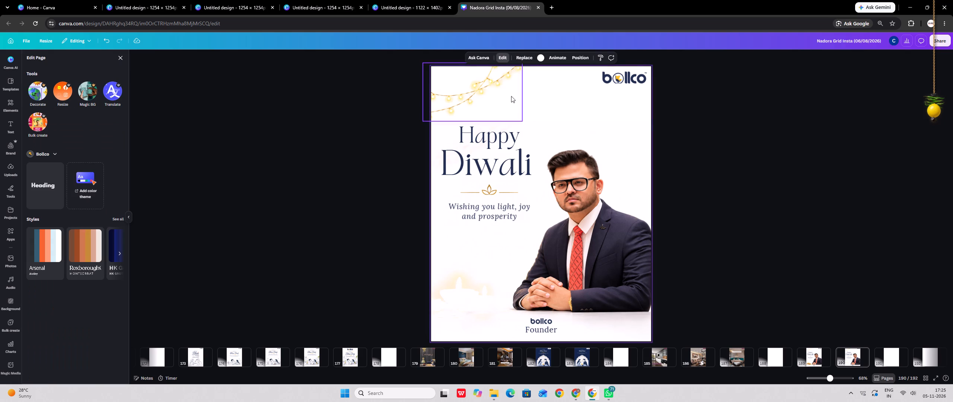
left_click(780, 108)
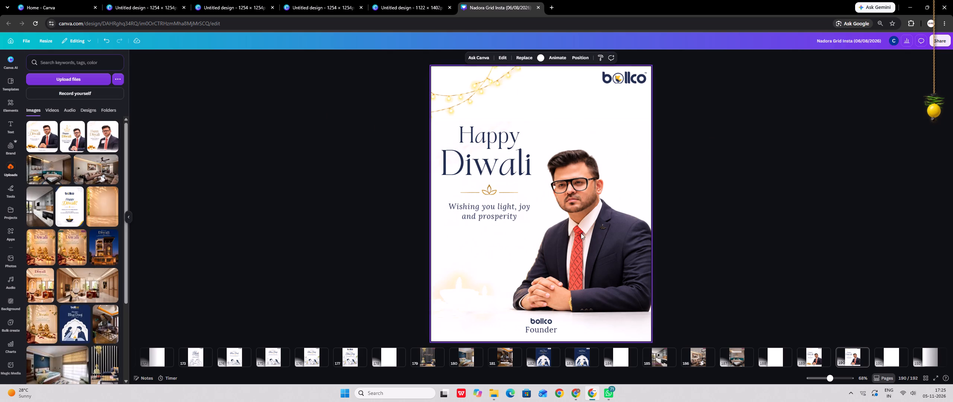
left_click(458, 296)
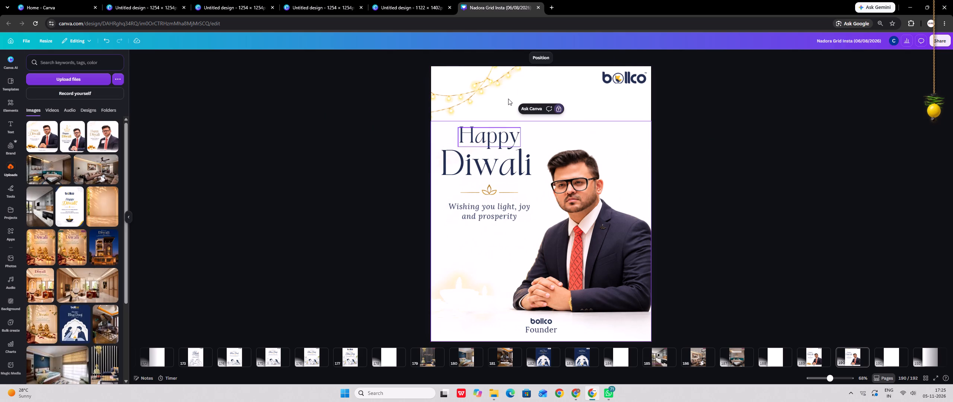
left_click(560, 106)
left_click(790, 144)
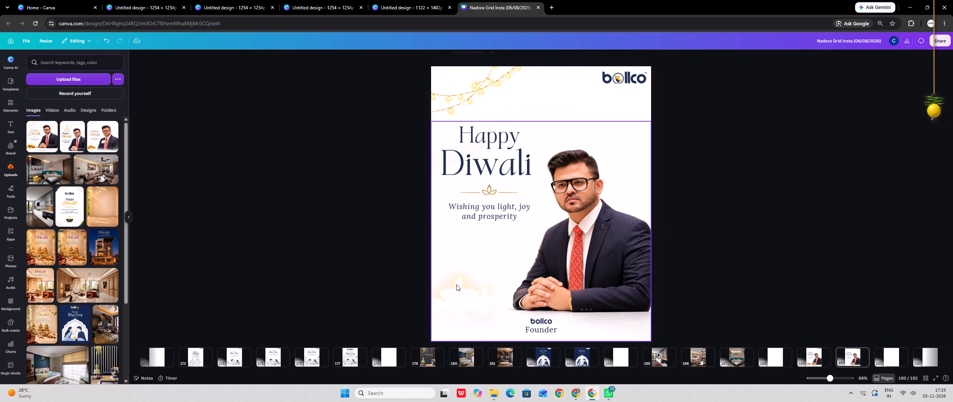
Open the background image in Magic Eraser and brush over the leftover diya glow in its bottom corner.
left_click(456, 284)
left_click(504, 58)
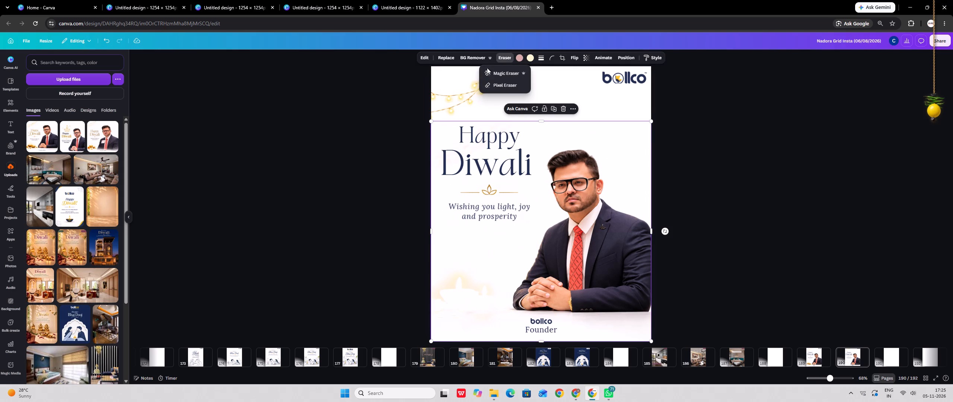
left_click(506, 73)
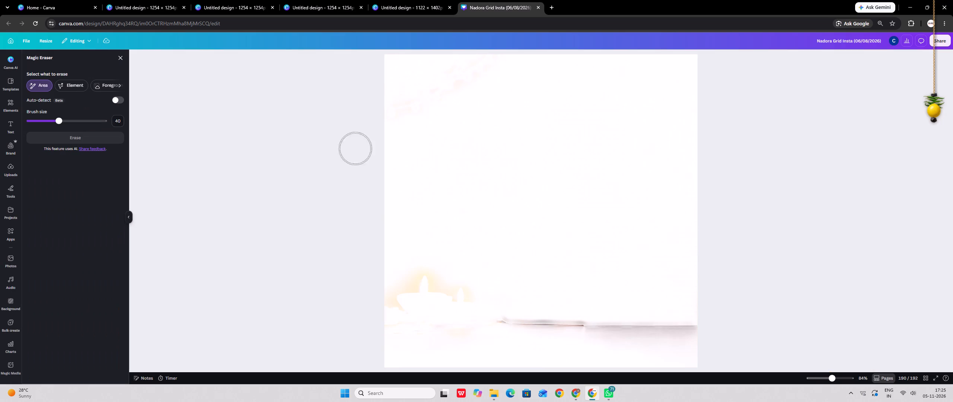
left_click_drag(398, 271, 392, 345)
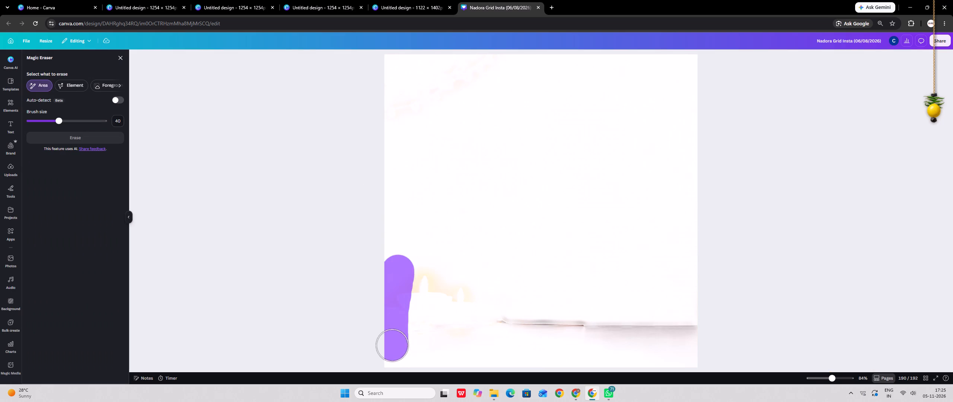
On page 190 of Nadora Grid Insta, remove the diya remnants from the background image's lower-left corner with Magic Eraser at brush size 40.
left_click_drag(392, 345, 457, 291)
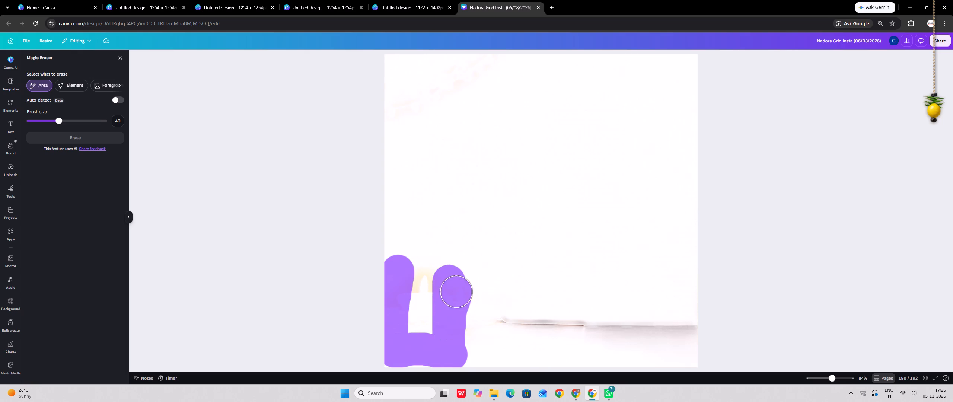
left_click_drag(457, 291, 417, 270)
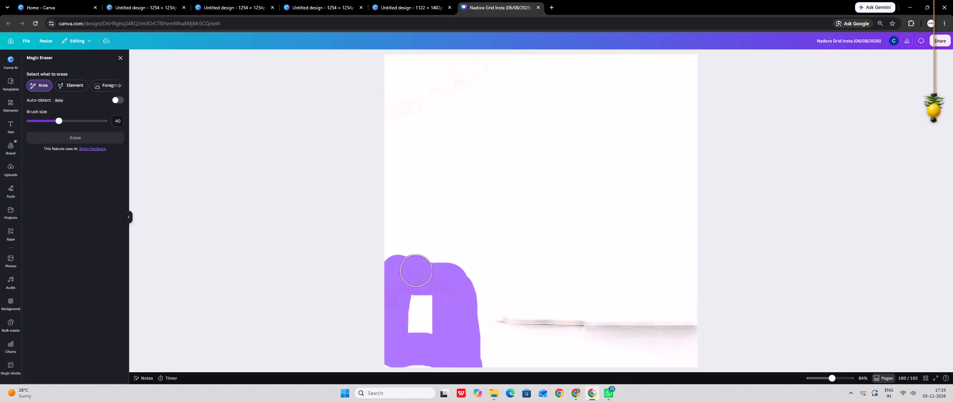
left_click_drag(417, 270, 395, 348)
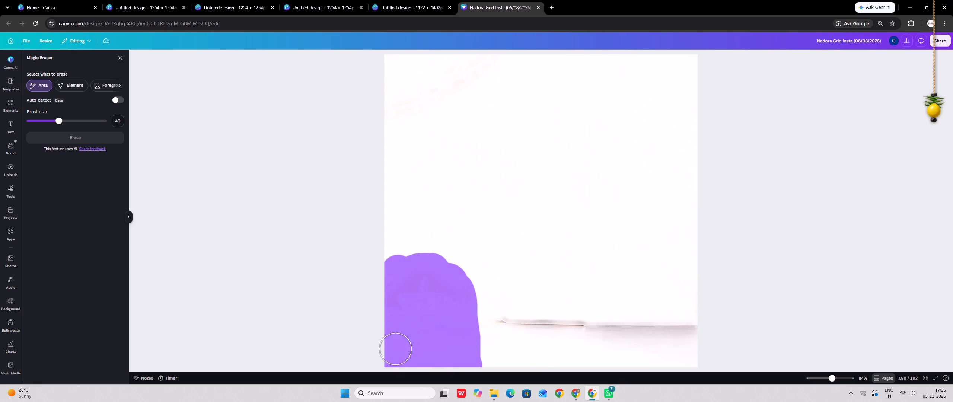
left_click_drag(395, 348, 450, 267)
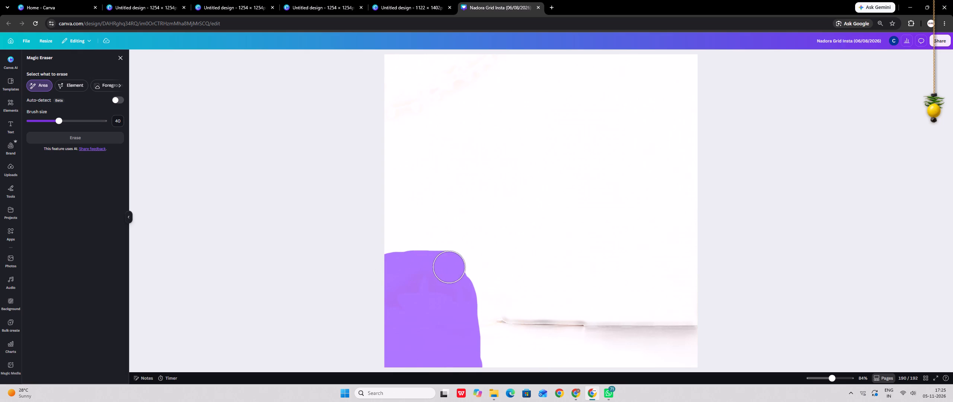
left_click_drag(450, 267, 454, 364)
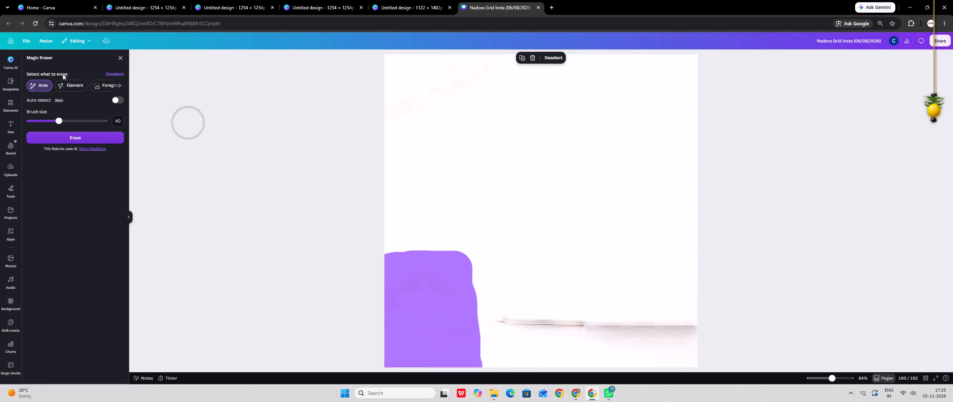
left_click(70, 133)
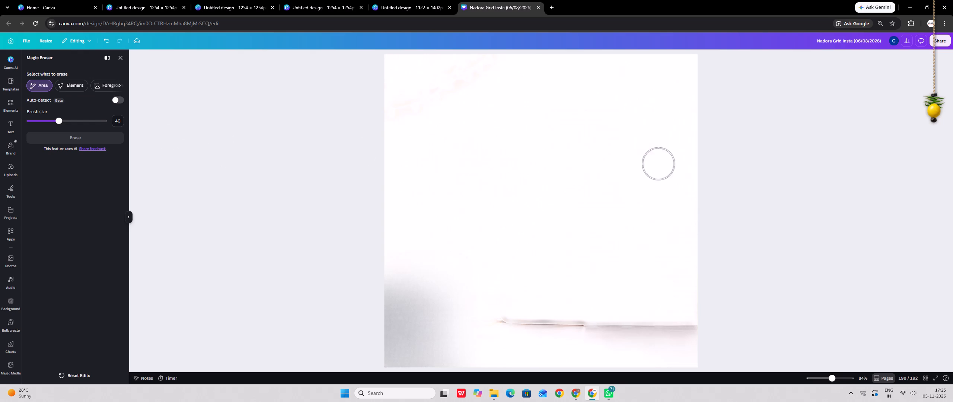
left_click(810, 243)
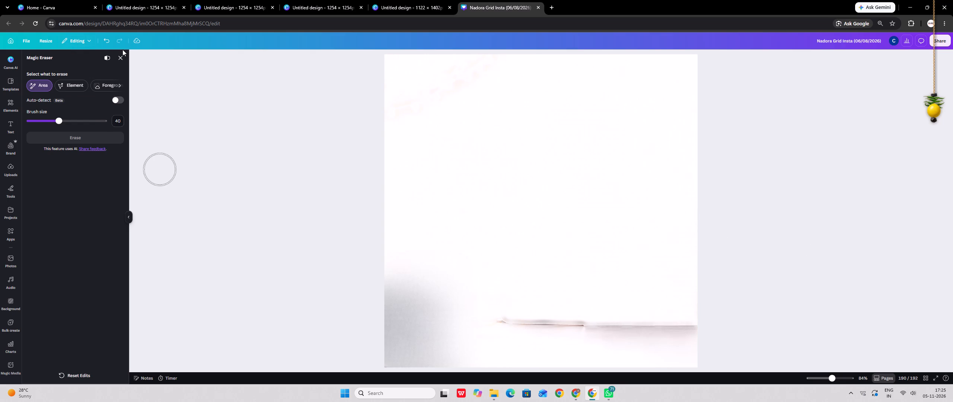
left_click(120, 58)
left_click(777, 226)
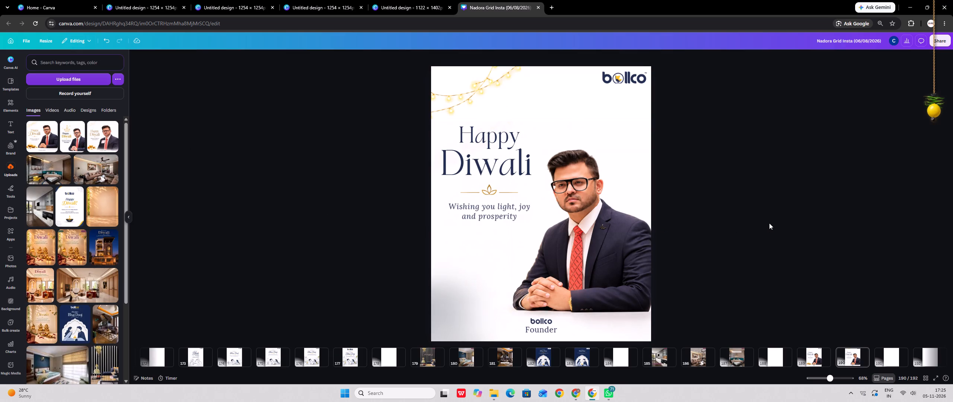
Erase the grey smudge in the background image's lower-left corner using Pixel Eraser at size 100.
left_click(441, 307)
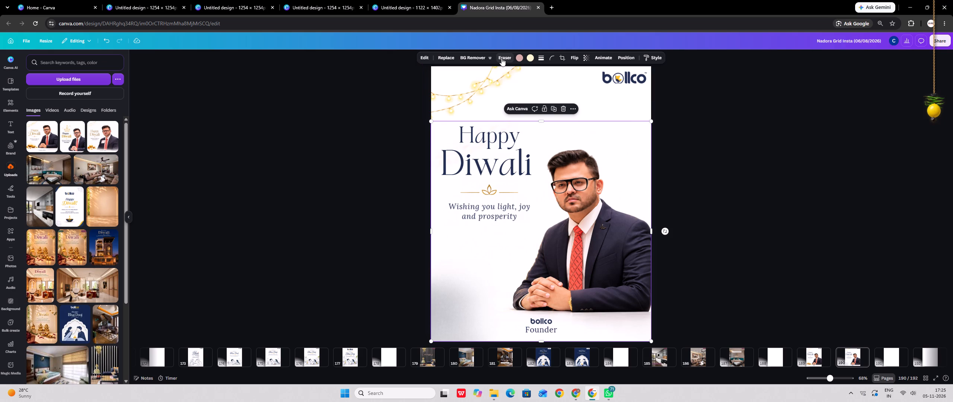
left_click(501, 58)
left_click(502, 84)
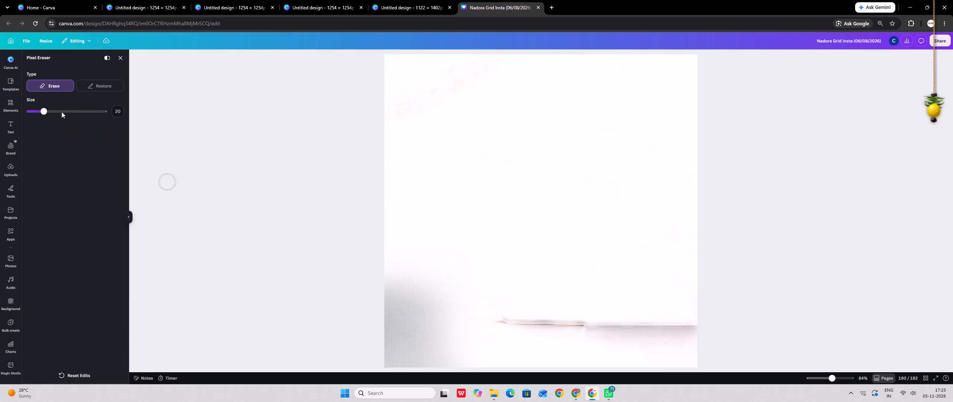
left_click_drag(69, 111, 107, 117)
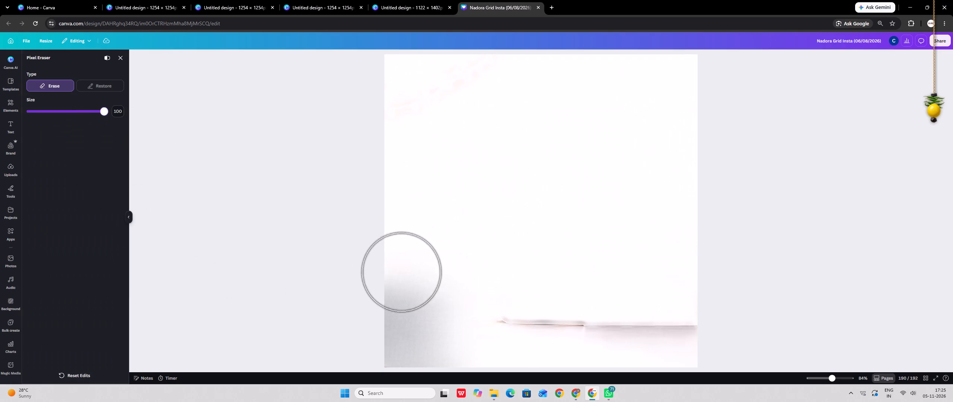
left_click_drag(401, 272, 402, 263)
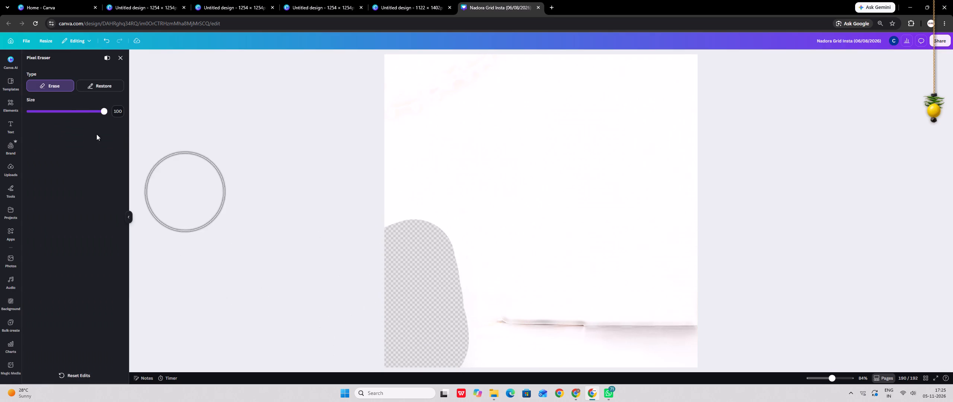
left_click(117, 57)
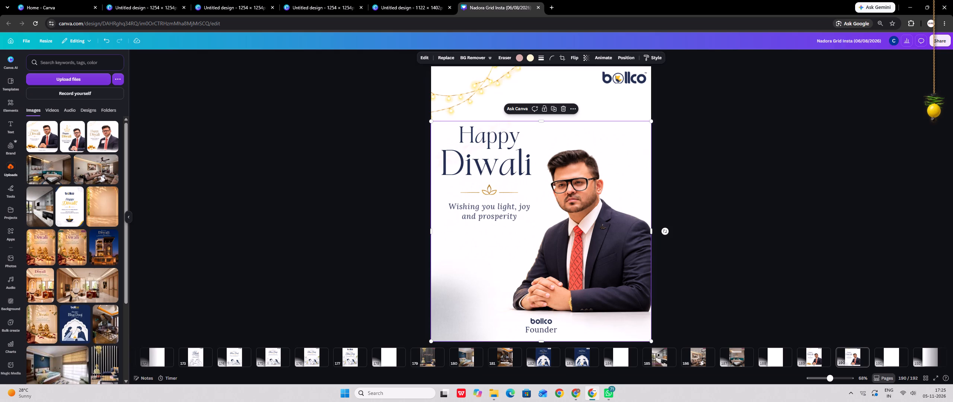
left_click(290, 207)
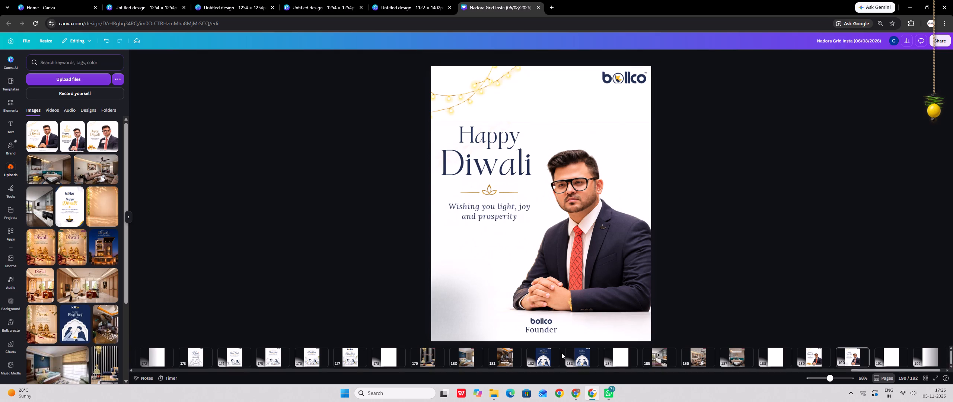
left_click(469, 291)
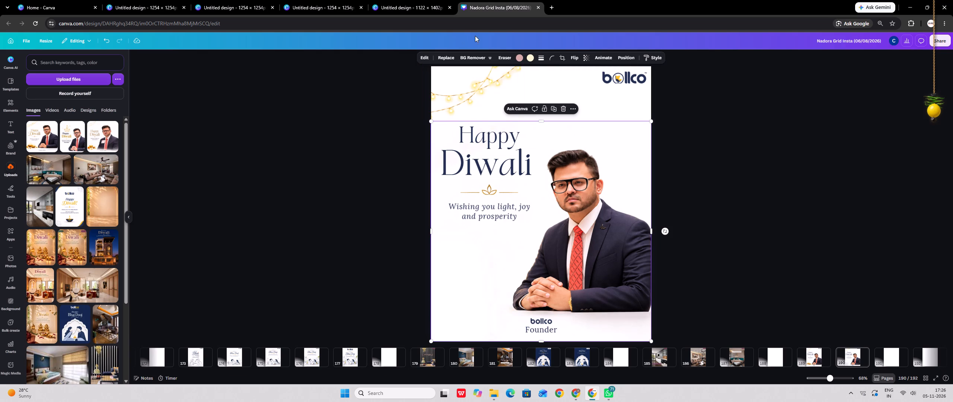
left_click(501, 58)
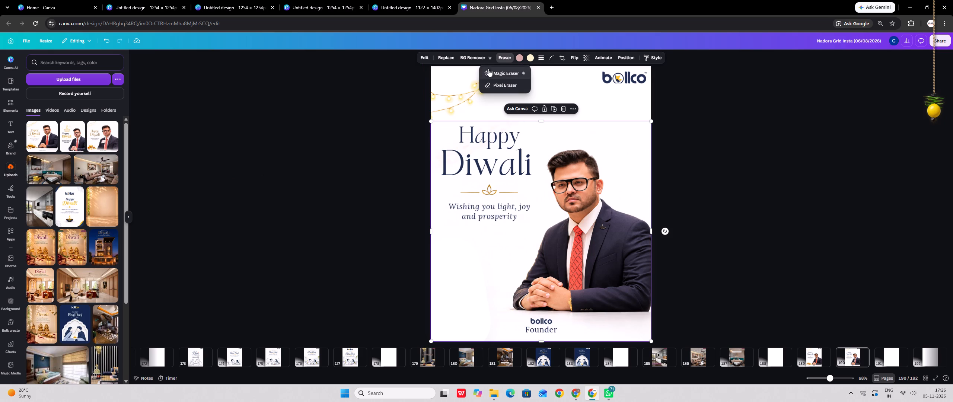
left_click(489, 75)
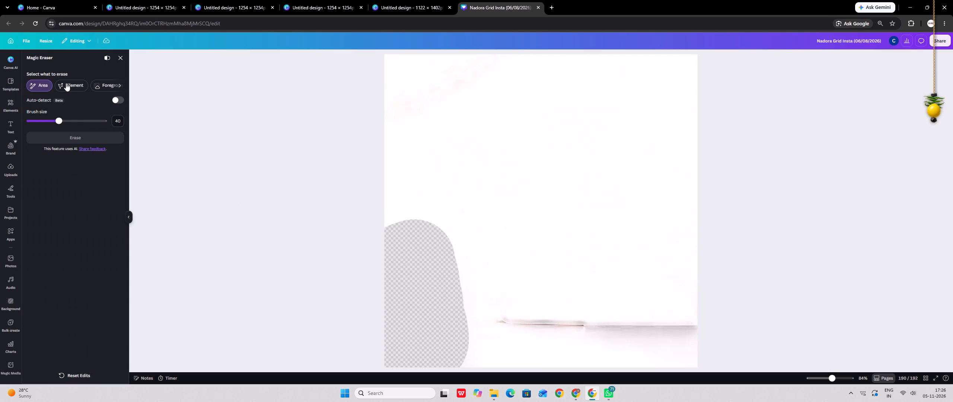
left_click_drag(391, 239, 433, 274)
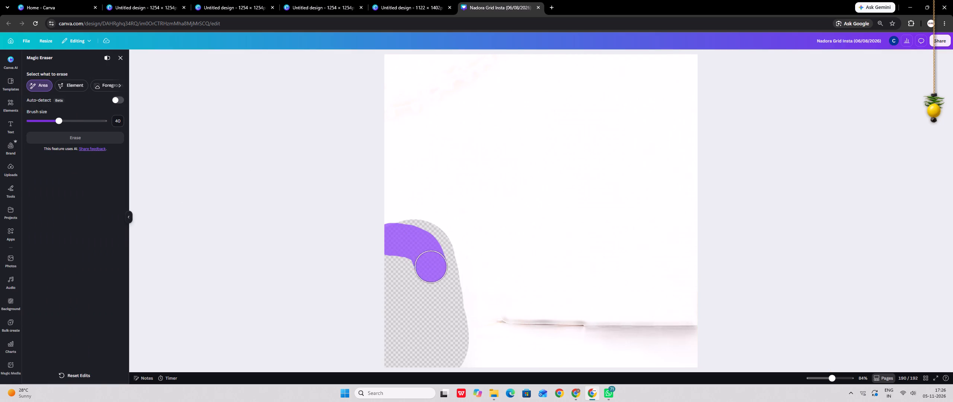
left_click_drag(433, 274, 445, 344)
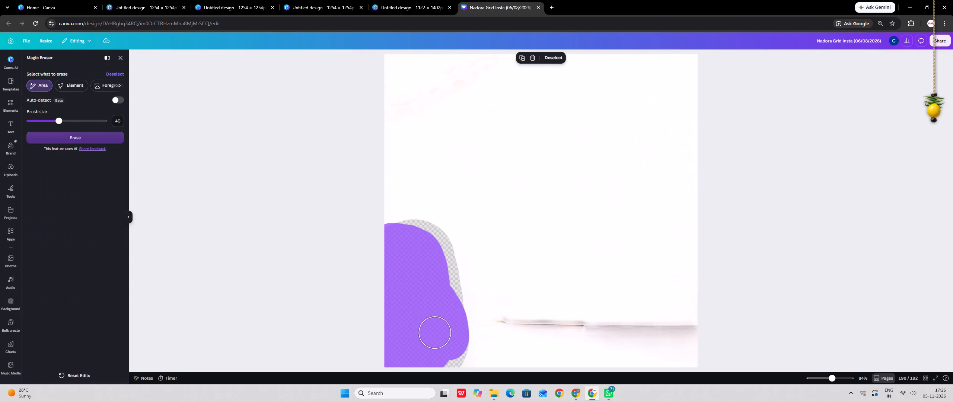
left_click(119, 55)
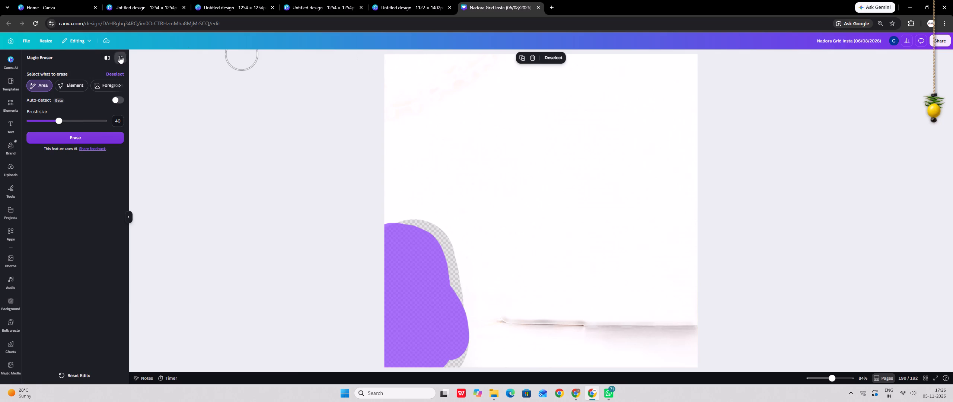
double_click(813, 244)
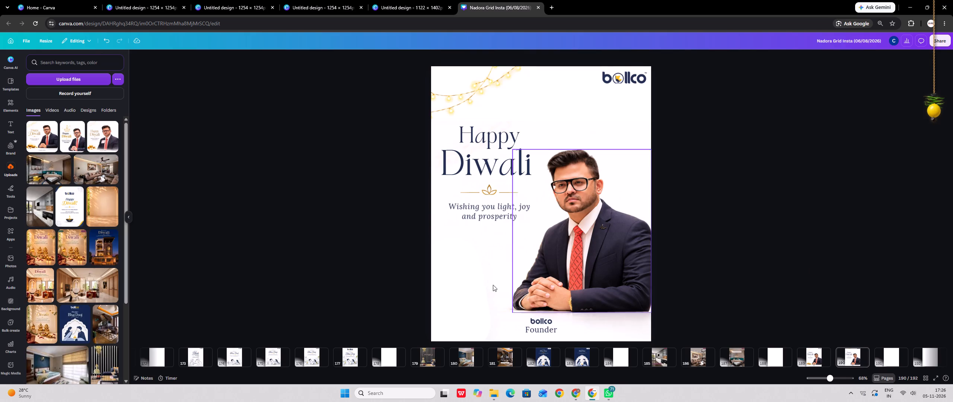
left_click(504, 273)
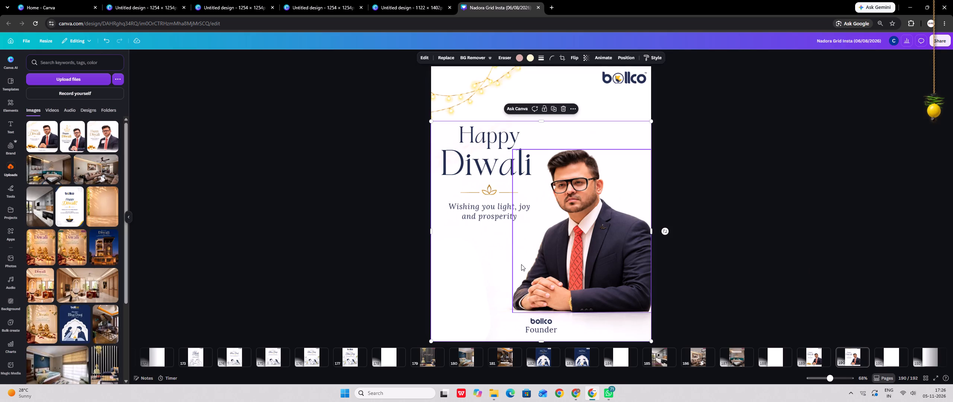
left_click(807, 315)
Use Magic Eraser at brush size 40 to erase a strip along the right edge of the background image's transparent lower-left area.
left_click(596, 334)
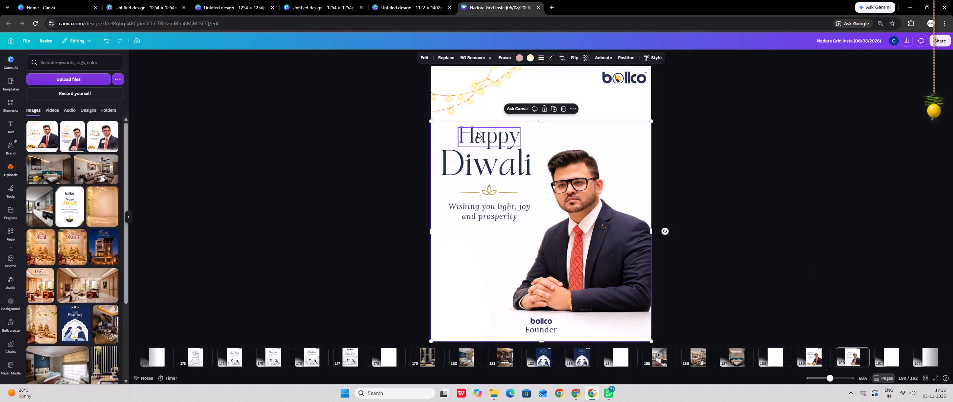
left_click(503, 57)
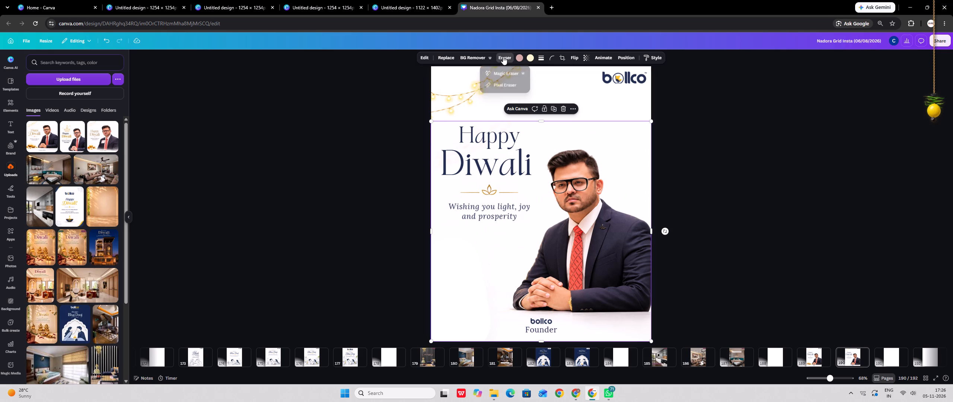
left_click(506, 72)
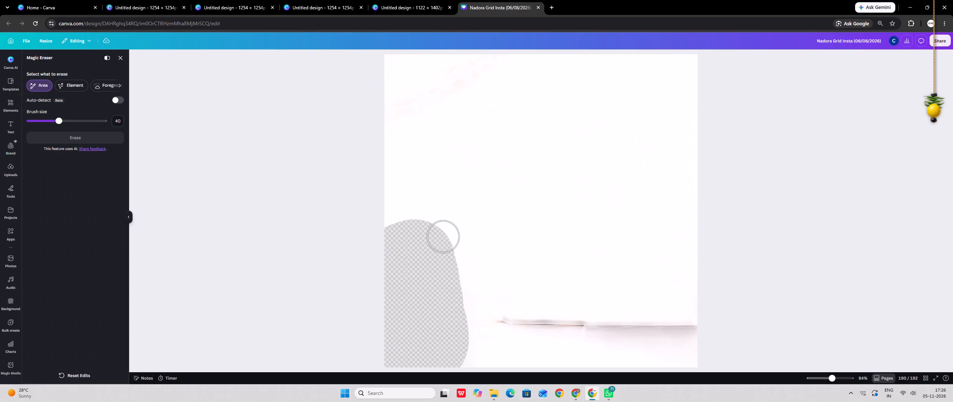
left_click_drag(439, 237, 466, 364)
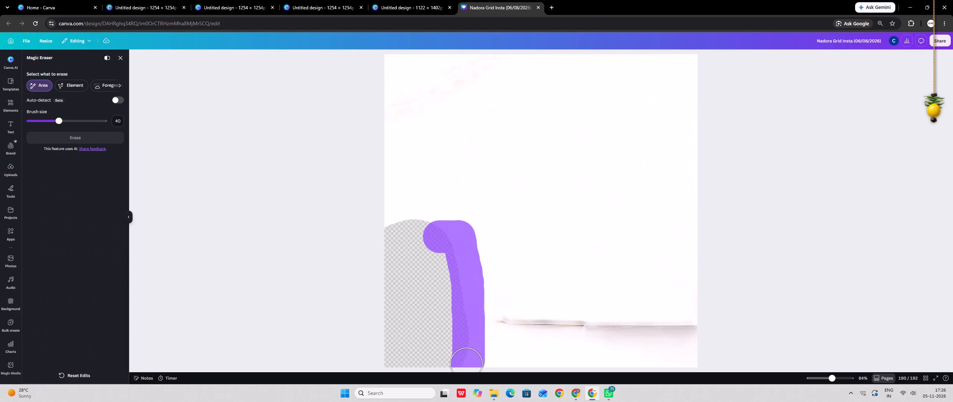
left_click_drag(466, 364, 466, 364)
left_click(94, 140)
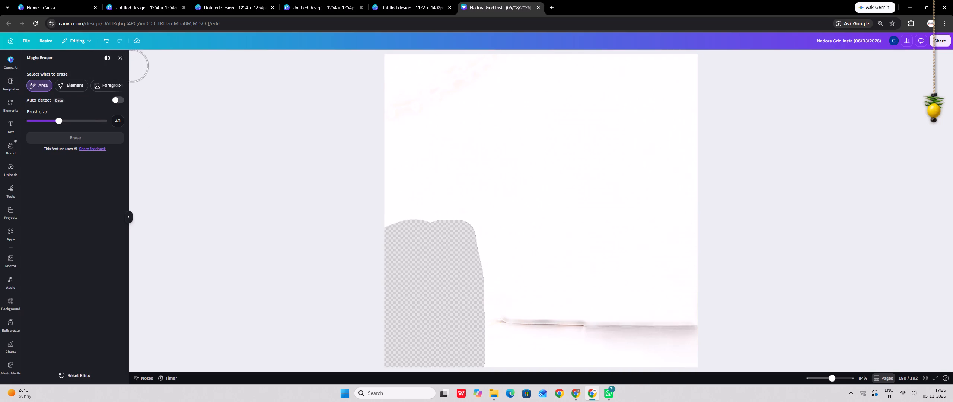
left_click(123, 60)
double_click(756, 264)
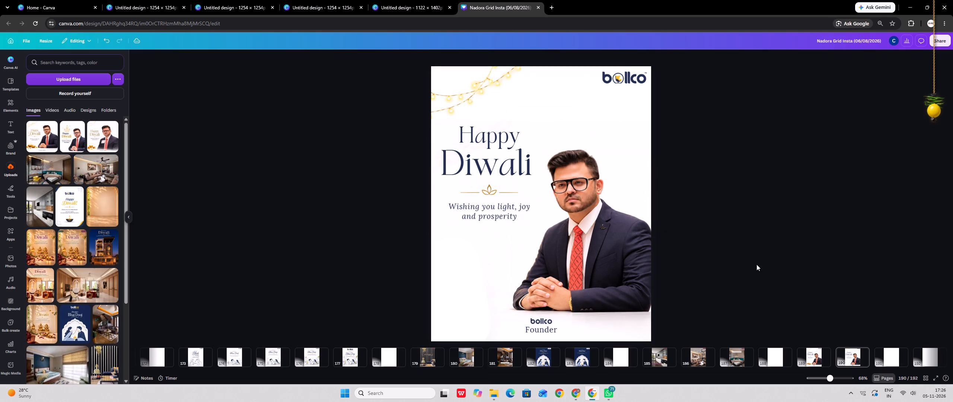
Paste the copied rangoli and diya artwork into the lower-left corner of the Happy Diwali founder page.
left_click(500, 278)
left_click(831, 274)
key("ctrl+v")
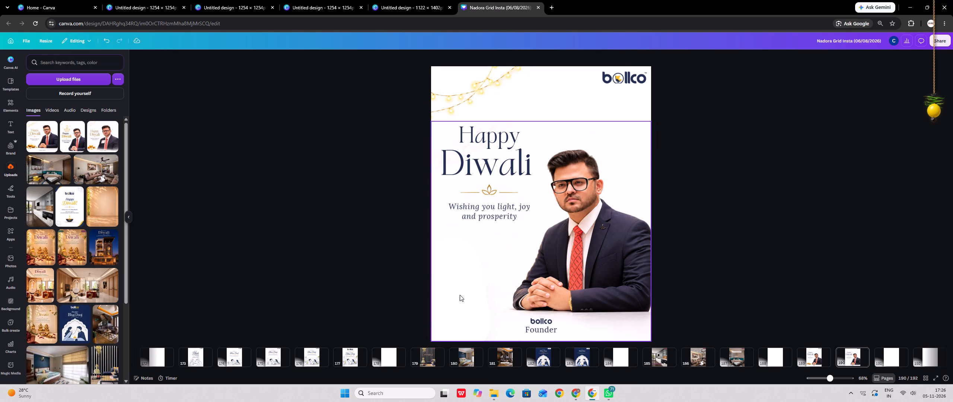
left_click(786, 275)
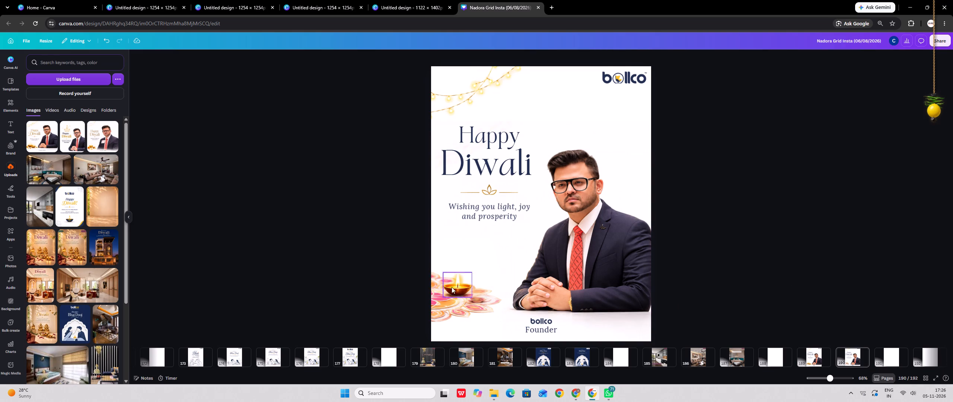
Move the rangoli and diya artwork down to the page's bottom-left corner and enlarge it slightly toward the founder's hands.
left_click_drag(463, 328, 440, 288)
key("ctrl+z")
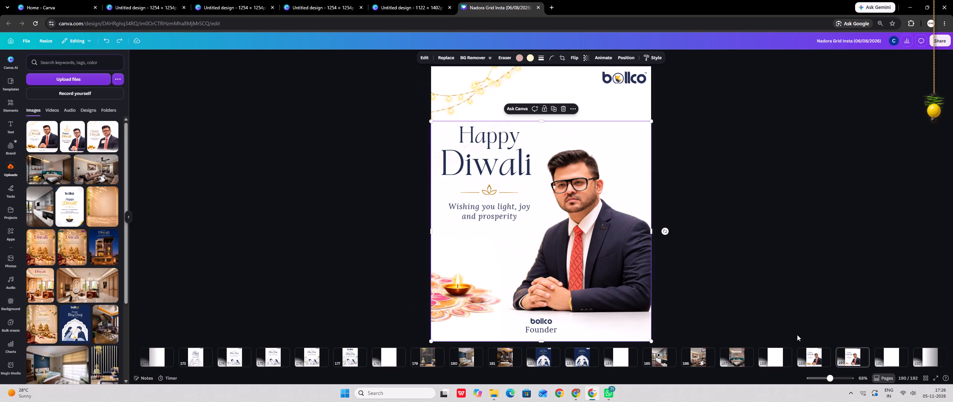
left_click(797, 335)
left_click(453, 305)
left_click(460, 290, "shift")
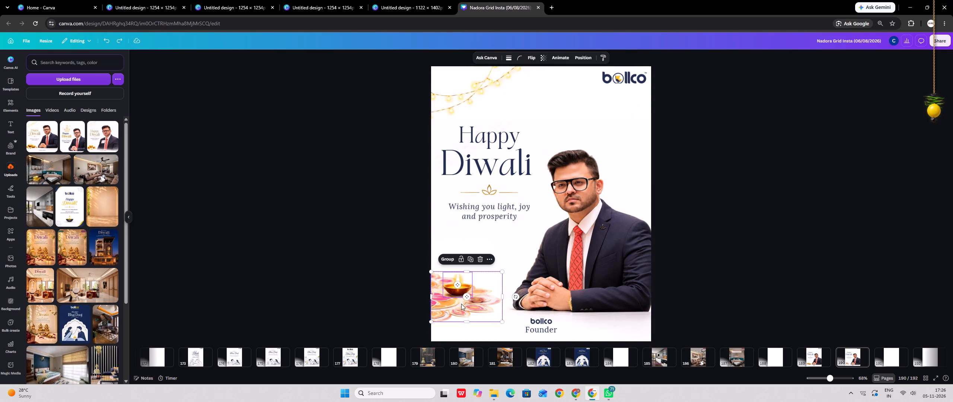
left_click_drag(458, 306, 459, 329)
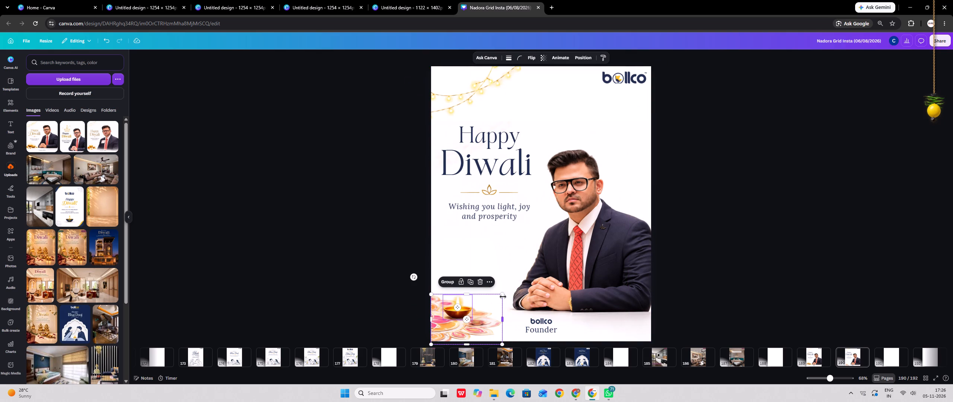
left_click_drag(503, 296, 513, 283)
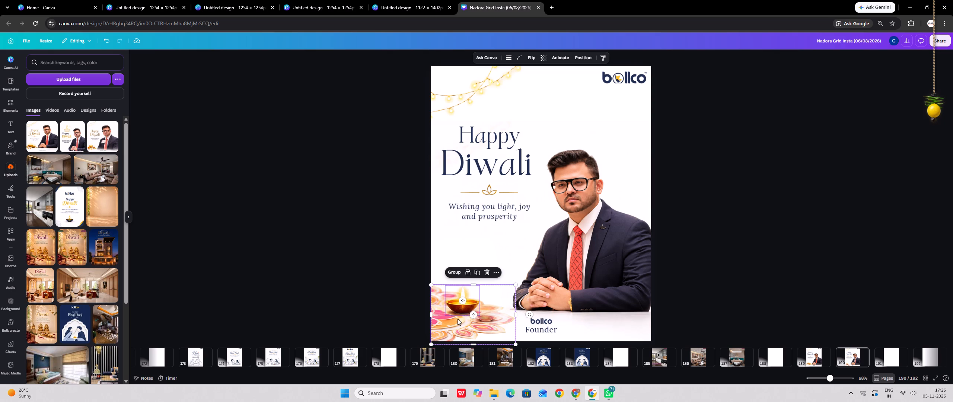
left_click(458, 319)
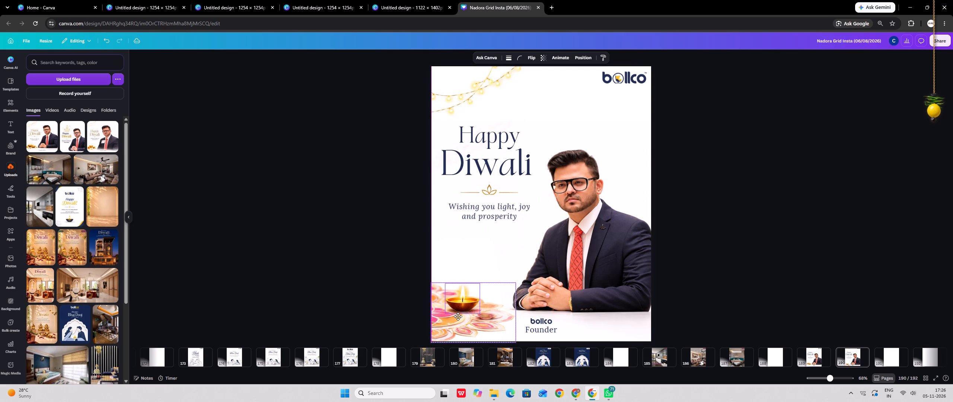
double_click(778, 267)
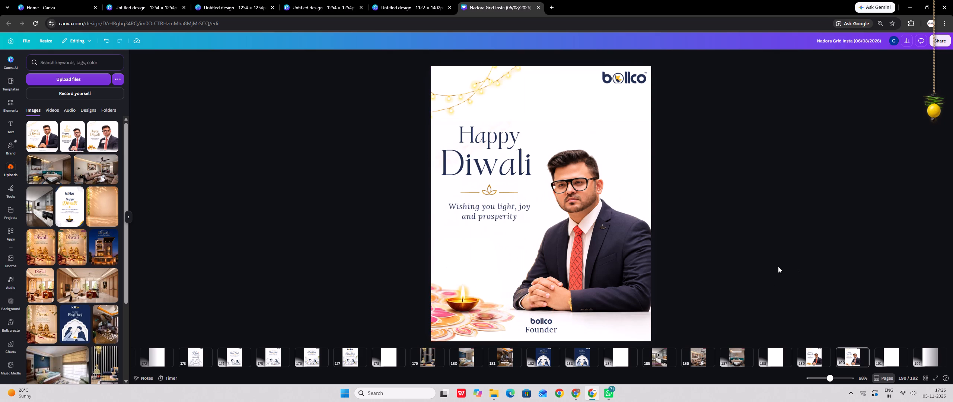
Lock the founder photo and the background image in place on page 190.
left_click(593, 227)
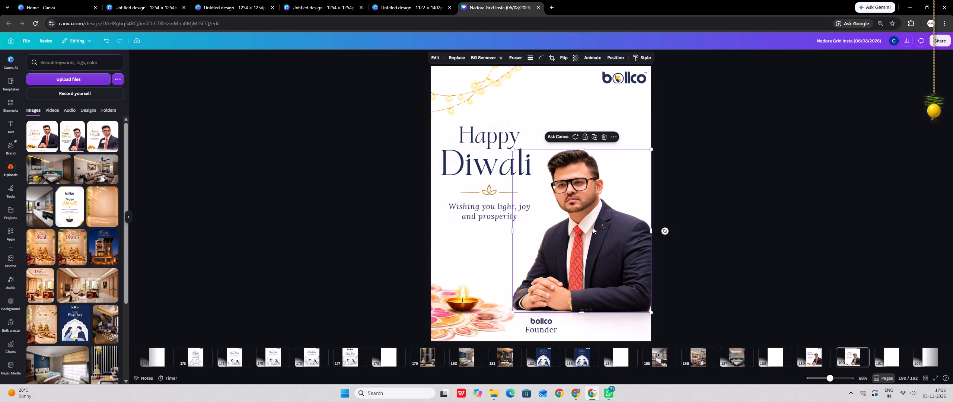
right_click(593, 227)
left_click(613, 282)
left_click(697, 278)
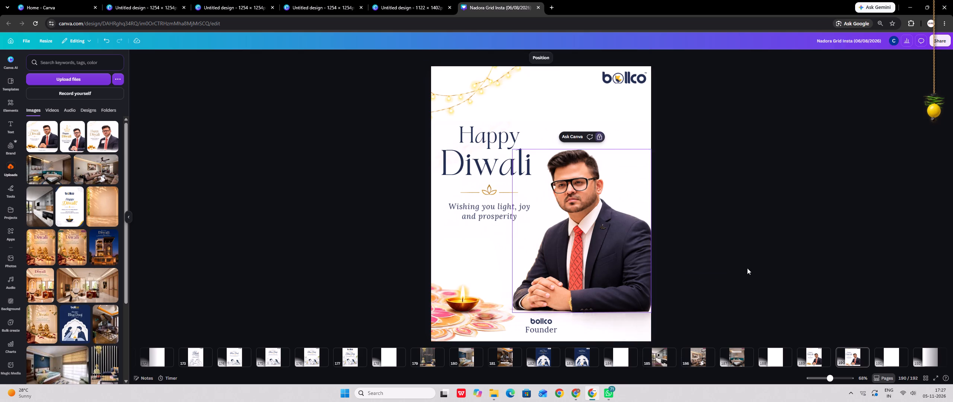
left_click(801, 246)
left_click_drag(466, 242, 471, 231)
key("ctrl+z")
left_click(542, 110)
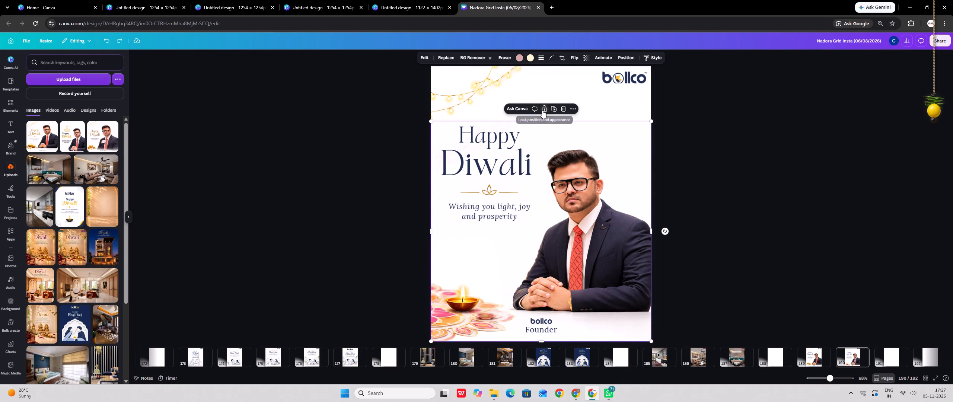
left_click(764, 151)
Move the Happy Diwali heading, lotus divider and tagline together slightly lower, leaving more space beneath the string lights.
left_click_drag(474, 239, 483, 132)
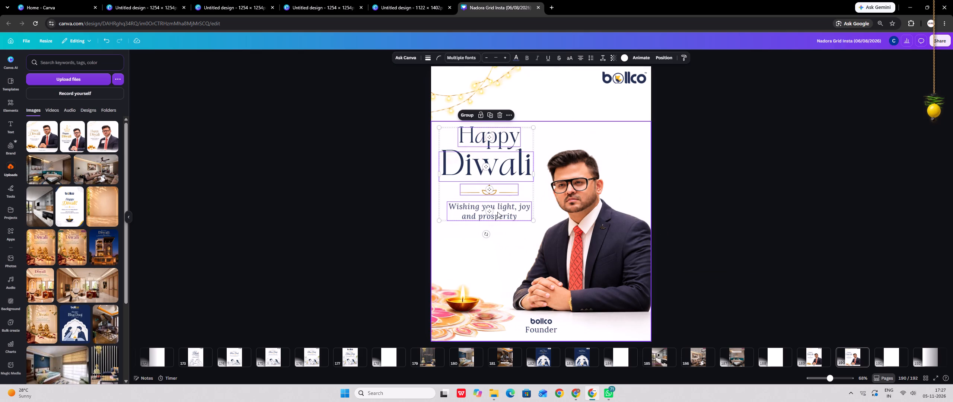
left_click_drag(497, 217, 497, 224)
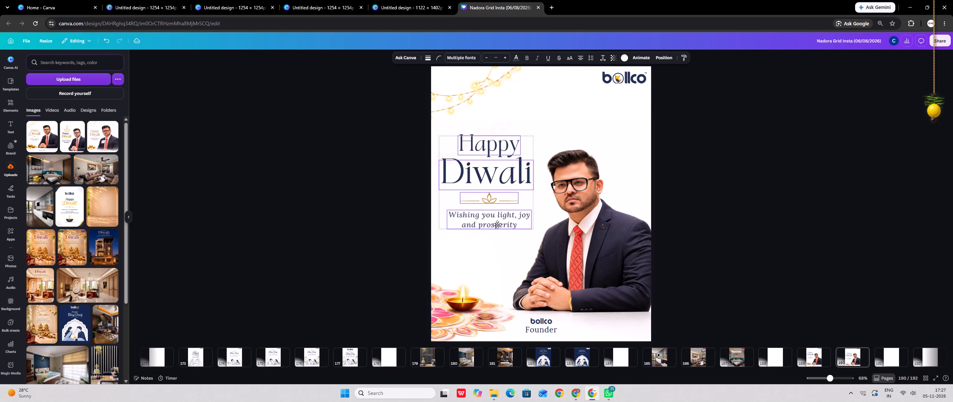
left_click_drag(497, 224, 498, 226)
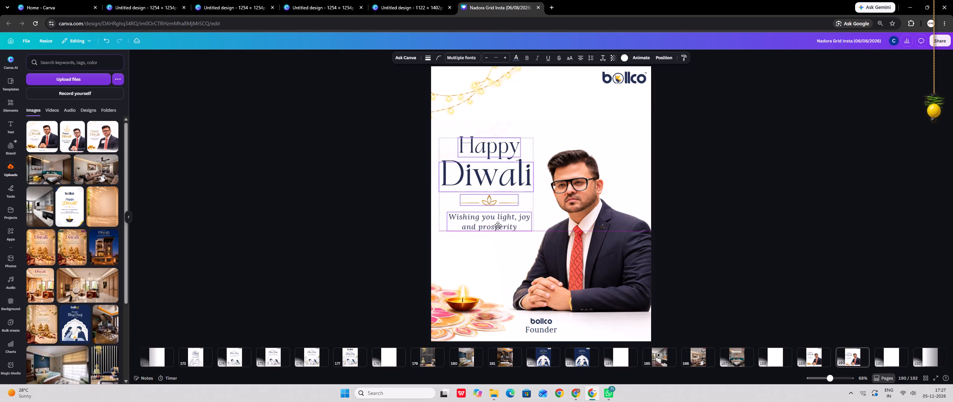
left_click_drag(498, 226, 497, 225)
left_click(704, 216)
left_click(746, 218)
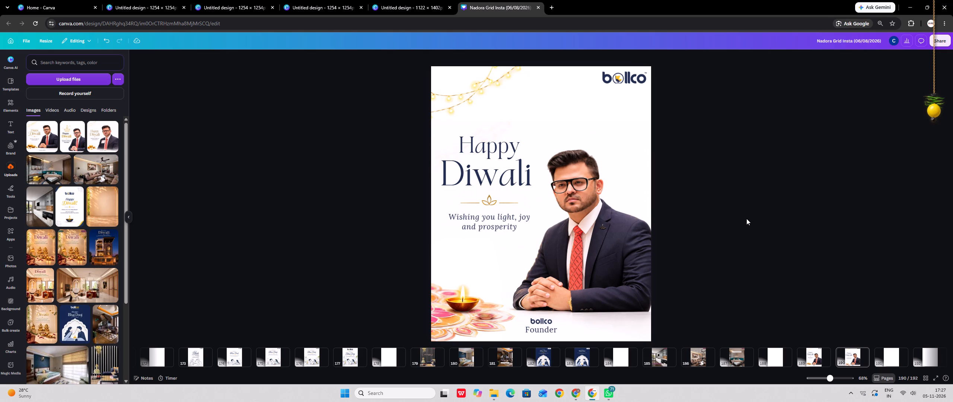
Compare the layout with page 189 and move page 190's heading, divider and tagline together up toward the string lights.
scroll(746, 218, "up", 1)
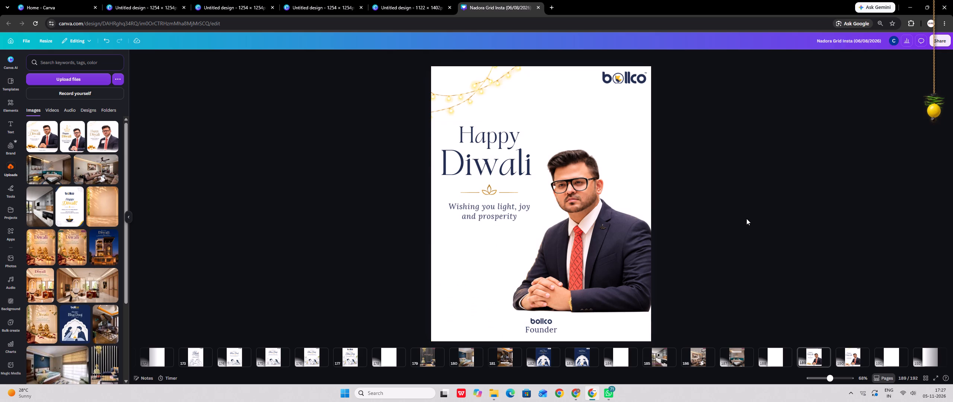
left_click(849, 357)
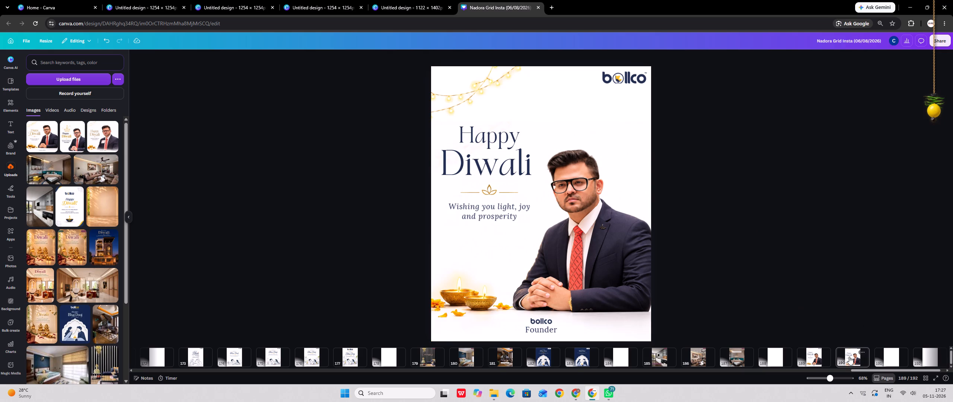
left_click(810, 361)
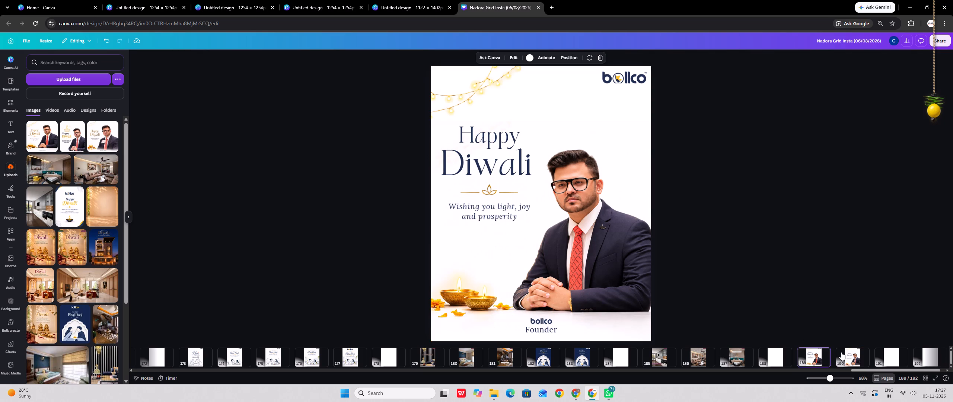
left_click(841, 352)
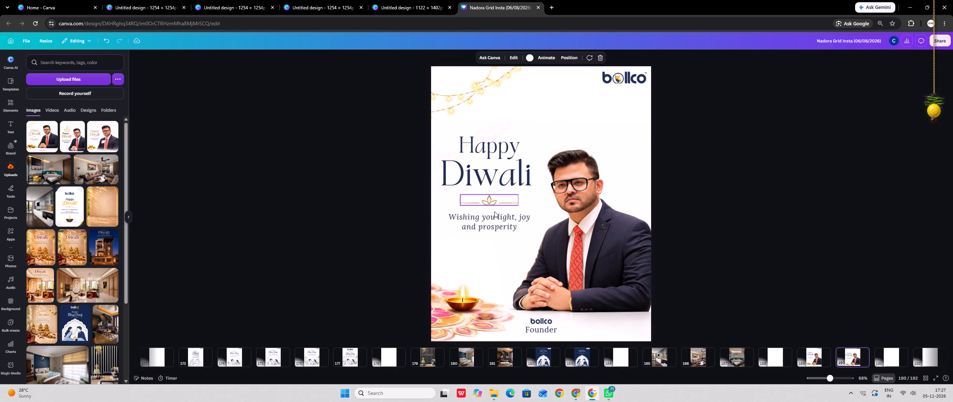
left_click_drag(491, 236, 481, 132)
left_click_drag(504, 173, 506, 163)
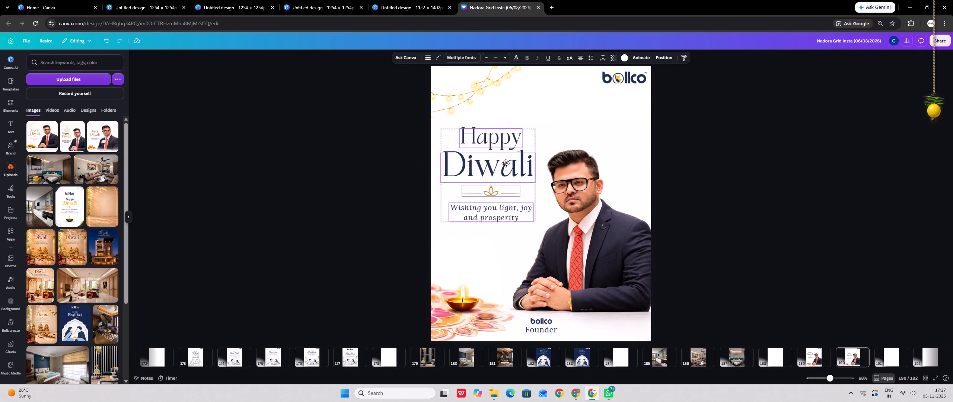
left_click_drag(506, 163, 507, 154)
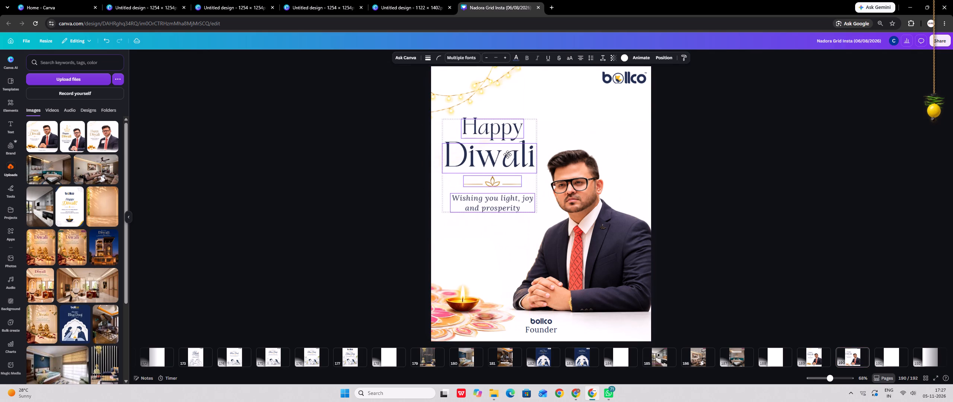
left_click_drag(507, 154, 507, 154)
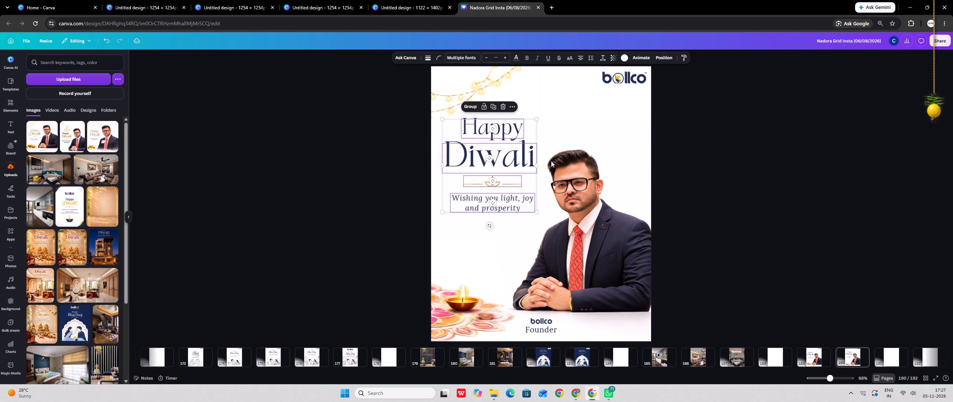
double_click(720, 164)
Shift "Happy", "Diwali", the lotus divider and the tagline individually slightly left to line them up with each other.
left_click(513, 131)
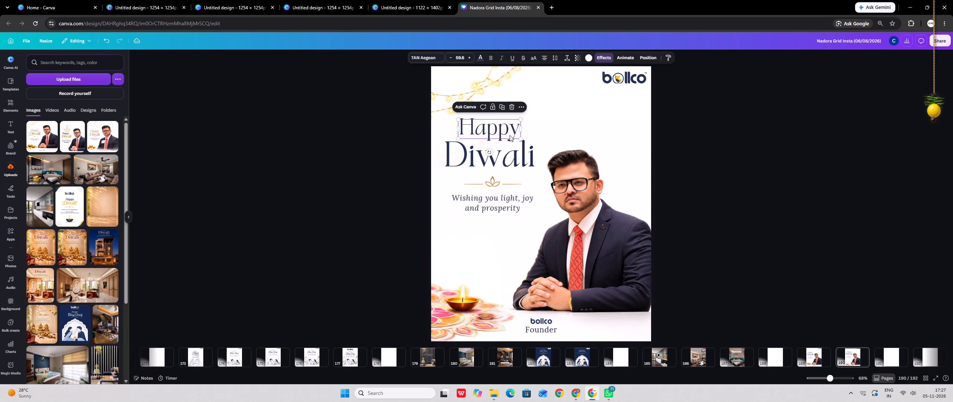
left_click(510, 156)
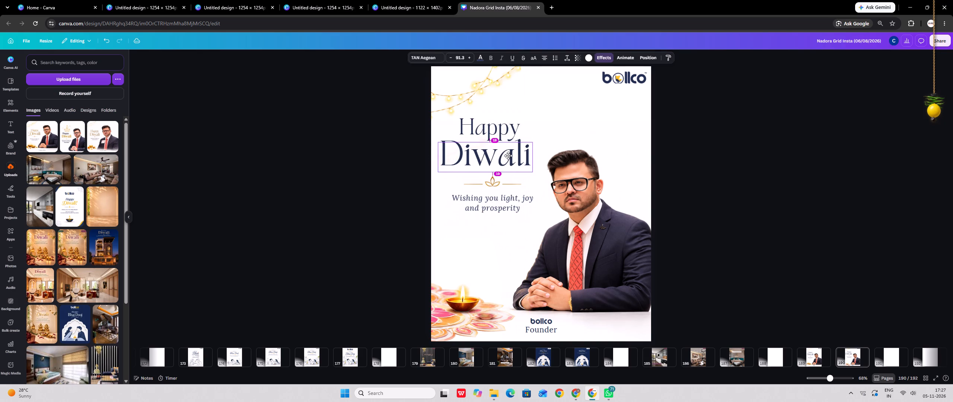
left_click_drag(511, 182, 507, 181)
left_click_drag(509, 200, 506, 200)
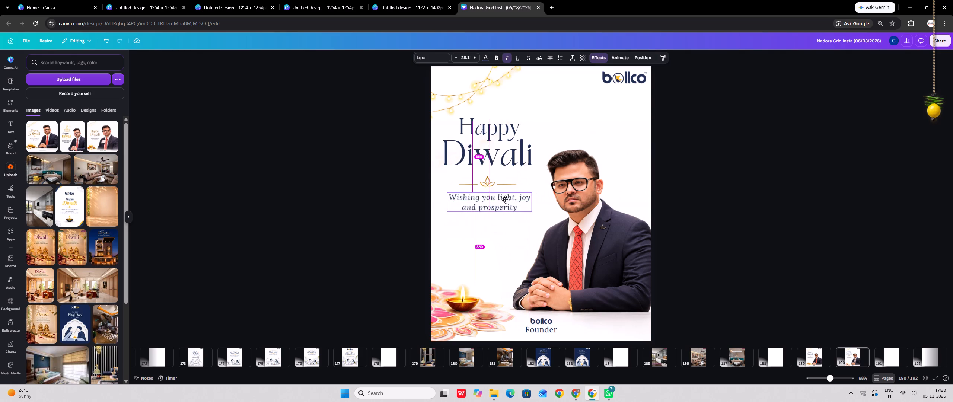
left_click_drag(506, 200, 506, 200)
left_click_drag(506, 200, 505, 198)
double_click(805, 200)
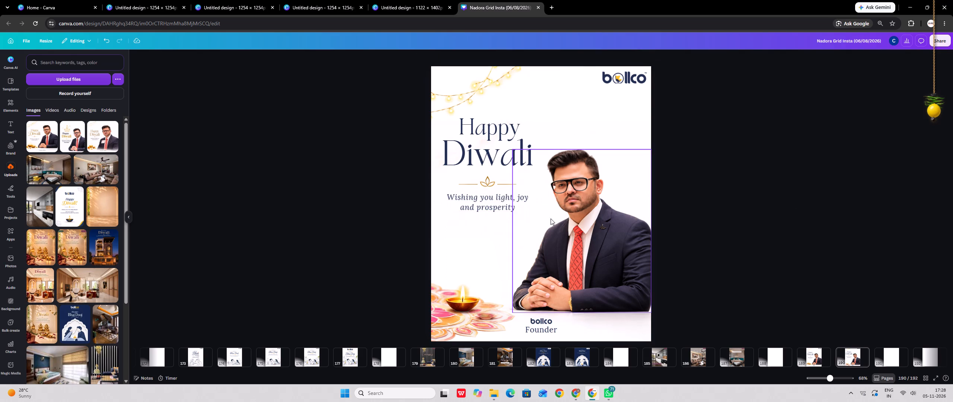
Nudge the heading, lotus divider and tagline together down by 26 small increments.
left_click(857, 166)
left_click_drag(480, 236, 495, 127)
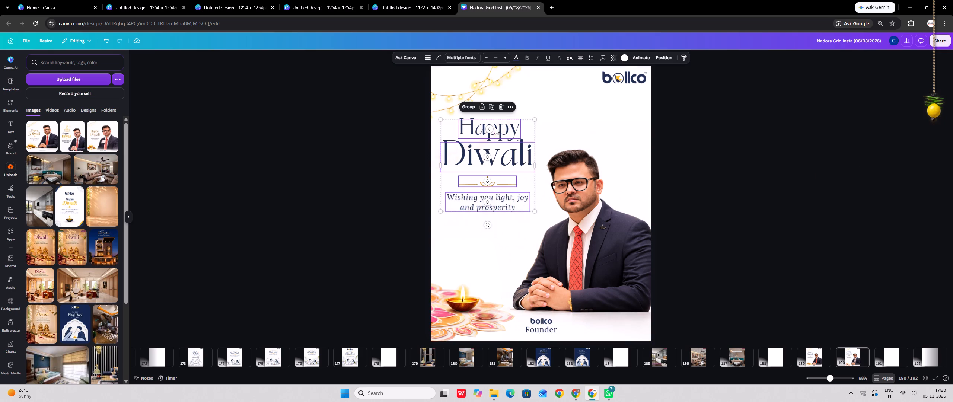
key("Down")
key("Down")
key("Down")
key("Down")
key("Down")
key("Down")
key("Down")
key("Down")
key("Down")
key("Down")
key("Down")
key("Down")
key("Down")
key("Down")
key("Down")
key("Down")
key("Down")
key("Down")
key("Down")
key("Down")
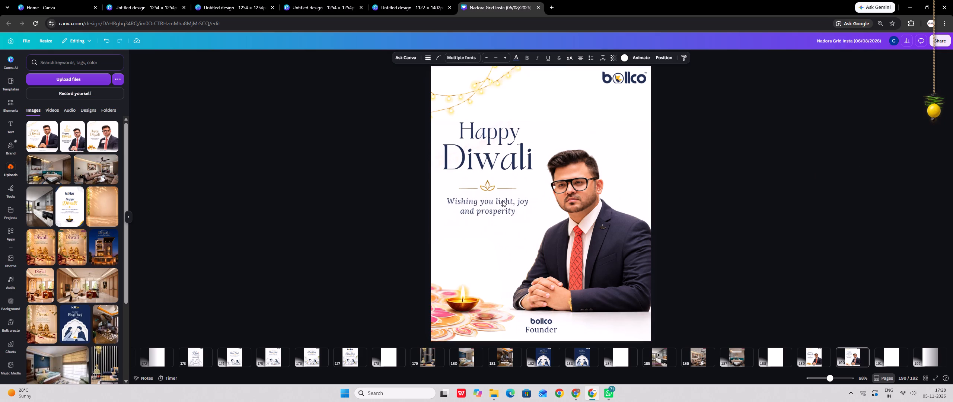
key("Down")
key("Down")
key("Down")
key("Down")
key("Down")
key("Down")
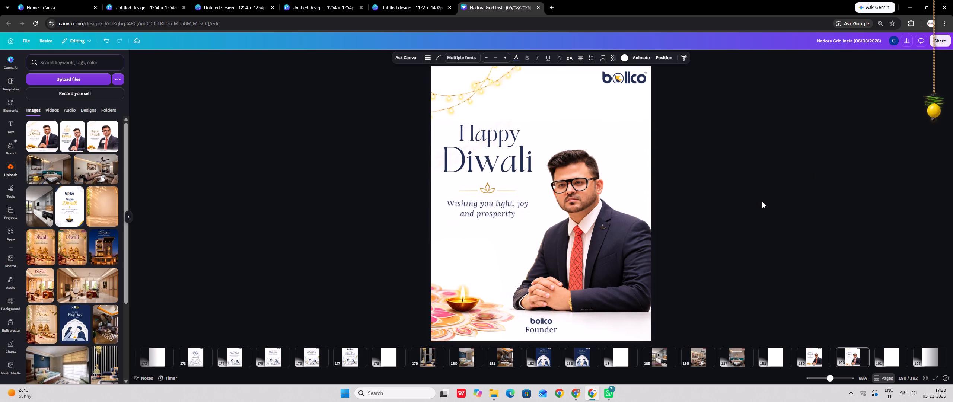
left_click(768, 201)
Nudge the gold lotus divider up by 16 small increments, closer to "Diwali".
left_click(482, 191)
key("Up")
key("Up")
key("Up")
key("Up")
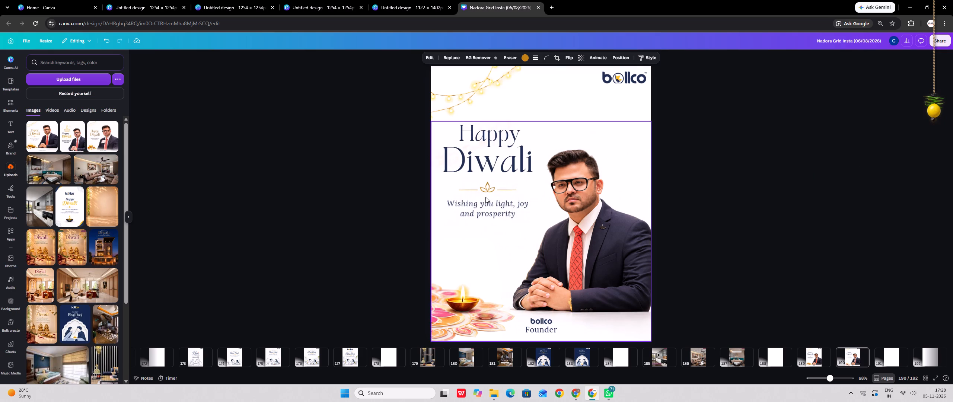
key("Up")
key("Up")
key("Up")
key("Up")
key("Up")
key("Up")
key("Up")
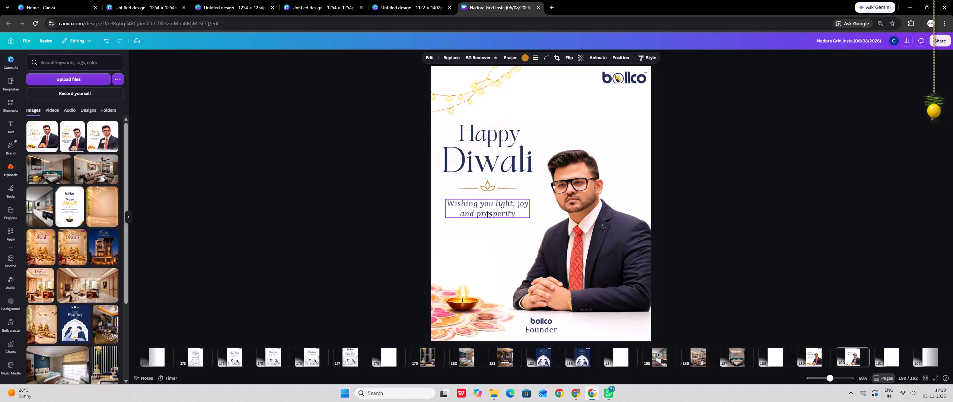
key("Up")
key("Up")
key("Up")
key("Up")
key("Up")
Nudge the "Wishing you light, joy and prosperity" tagline up by 18 small increments and check the layout against page 189.
left_click(488, 211)
key("Up")
key("Up")
key("Up")
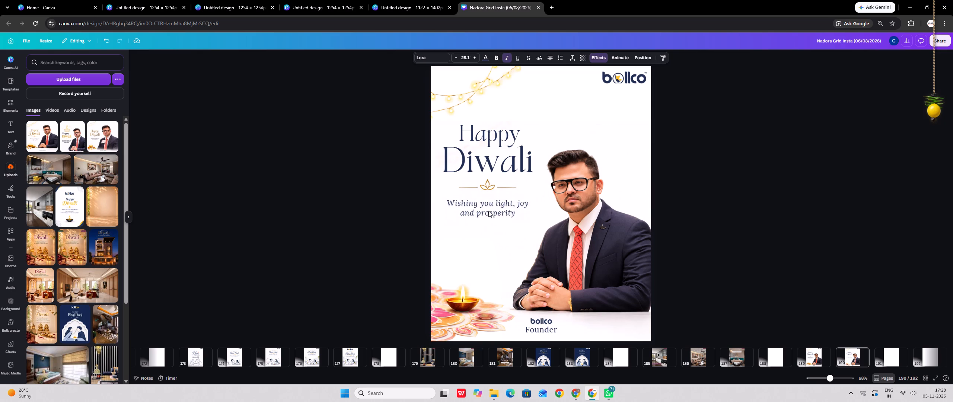
key("Up")
key("Up")
key("Up")
key("Up")
key("Up")
key("Up")
key("Up")
key("Up")
key("Up")
key("Up")
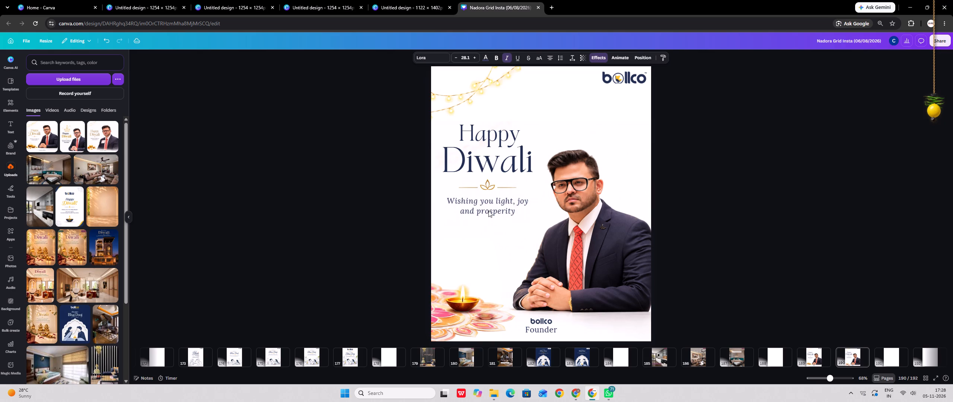
key("Up")
key("Up")
key("Up")
key("Up")
key("Up")
left_click(769, 207)
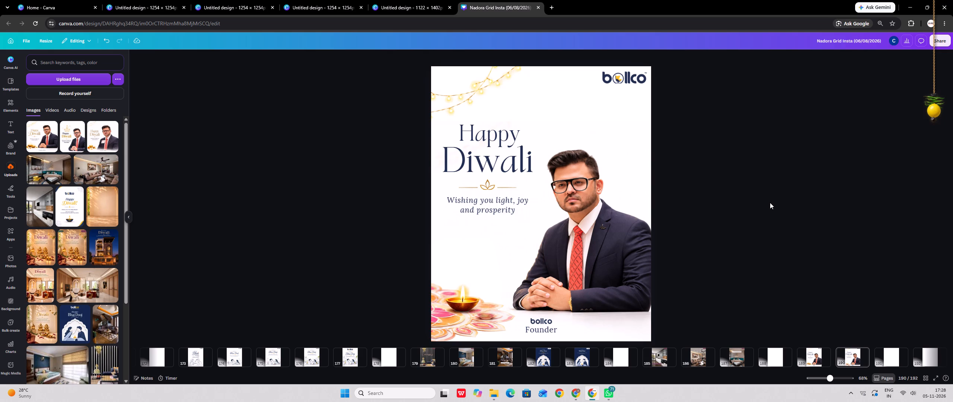
left_click(814, 358)
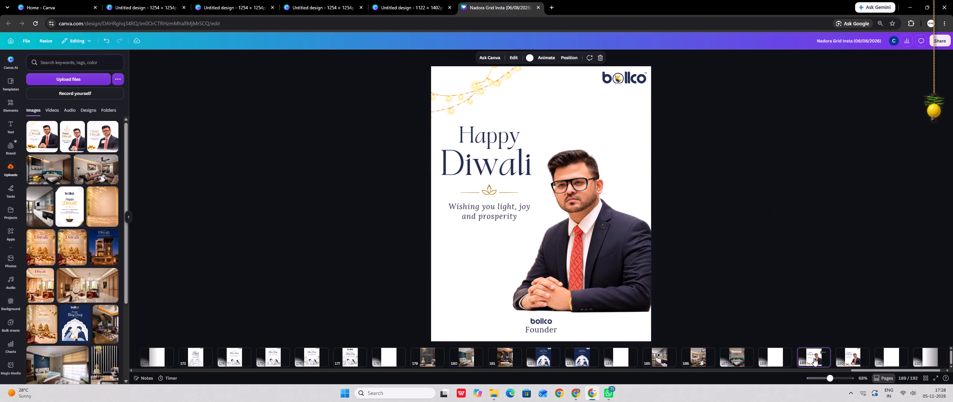
left_click(857, 350)
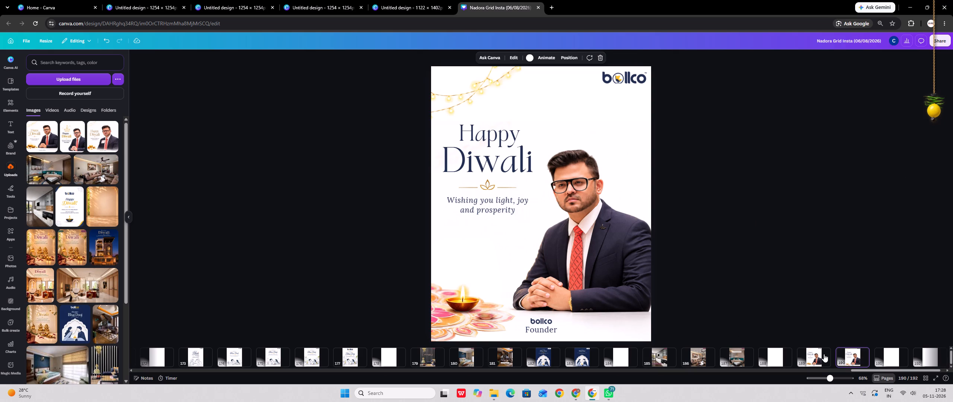
Download only page 190, the rangoli and single-diya Diwali founder creative, as a JPG.
left_click(948, 43)
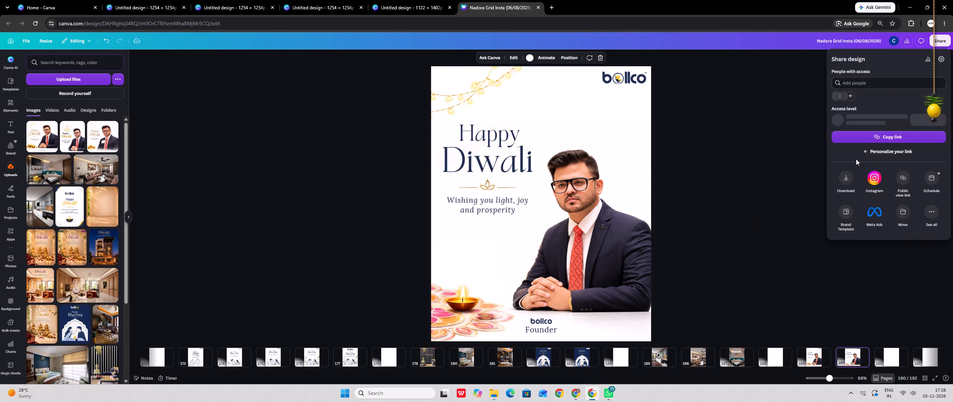
left_click(846, 177)
left_click(874, 80)
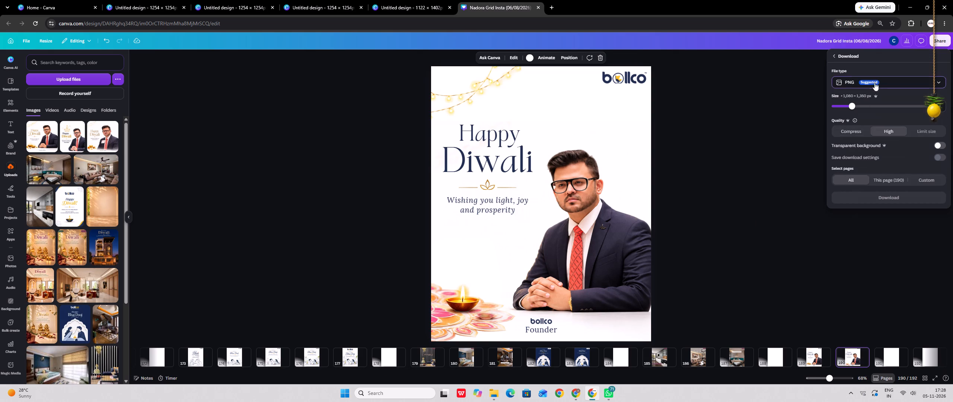
left_click(874, 100)
left_click(901, 127)
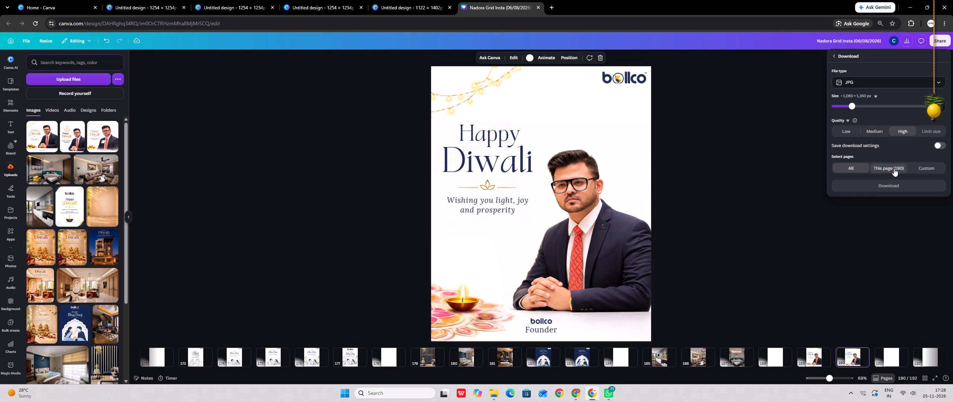
left_click(894, 168)
left_click(898, 185)
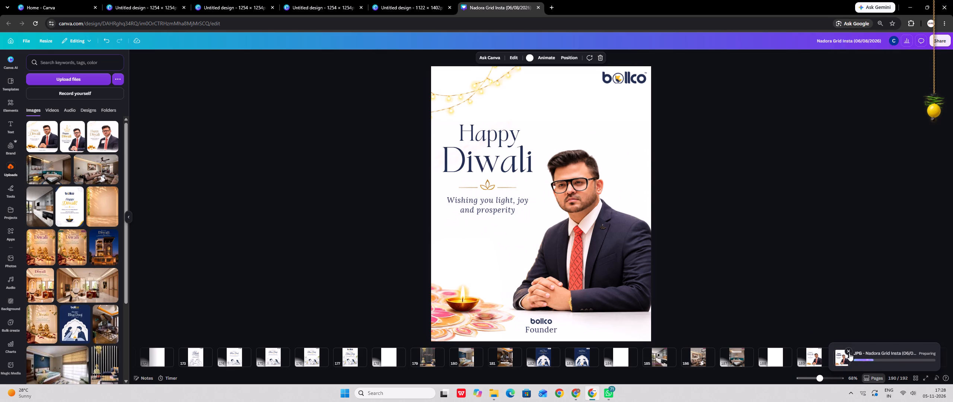
Download only page 189, the Diwali founder creative with the two golden diyas, as a JPG.
left_click(811, 357)
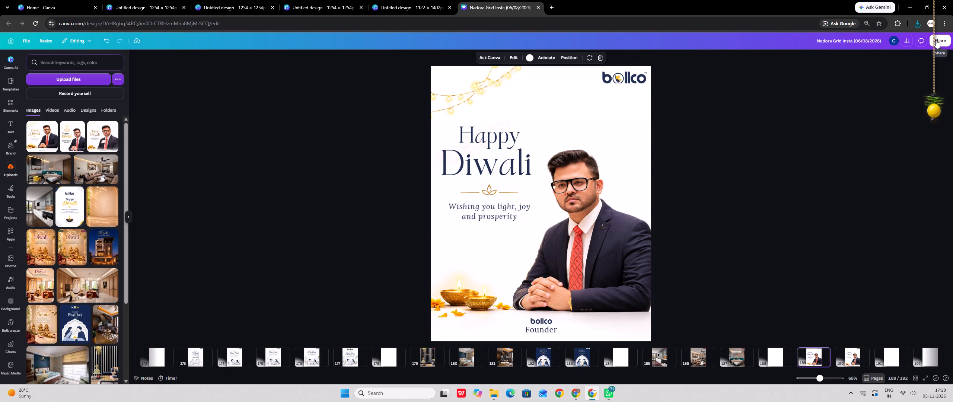
left_click(936, 40)
left_click(844, 182)
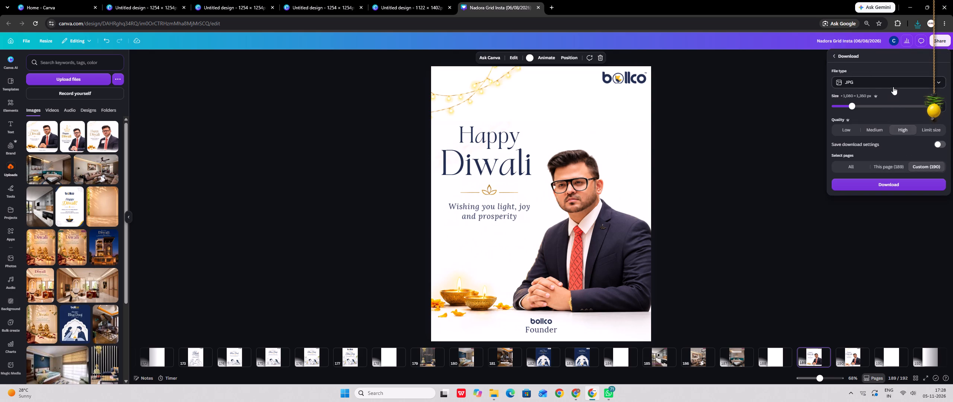
left_click(894, 163)
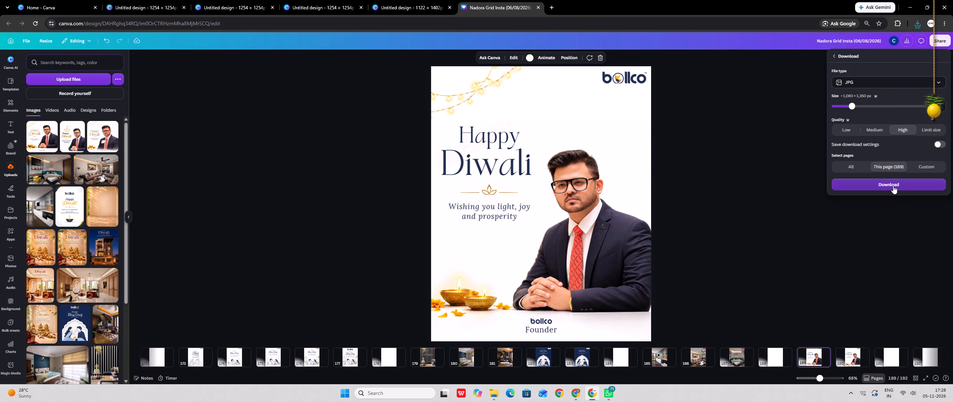
left_click(893, 186)
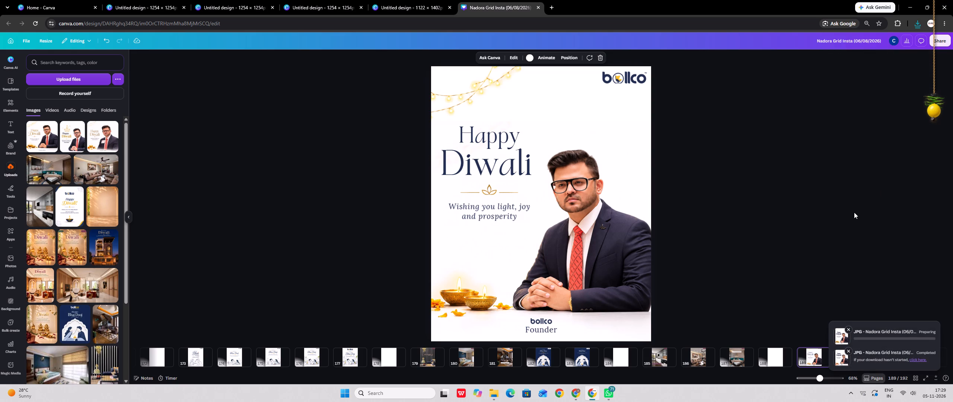
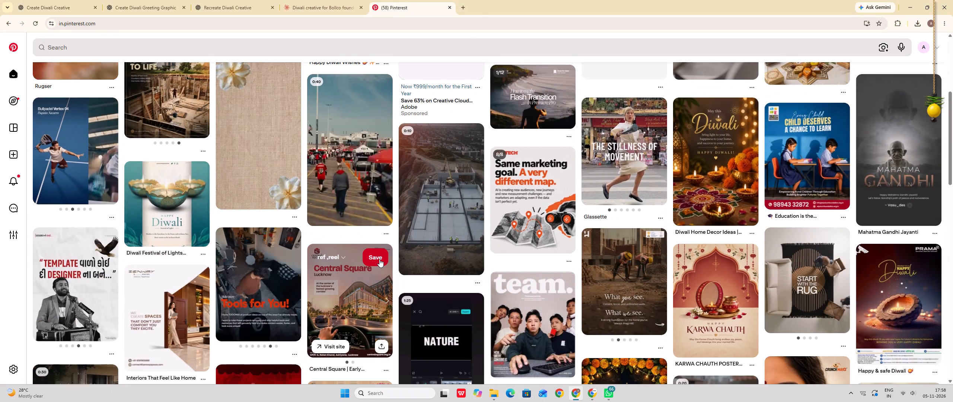
scroll(379, 259, "up", 2)
scroll(379, 259, "down", 1)
scroll(379, 259, "up", 4)
left_click(106, 51)
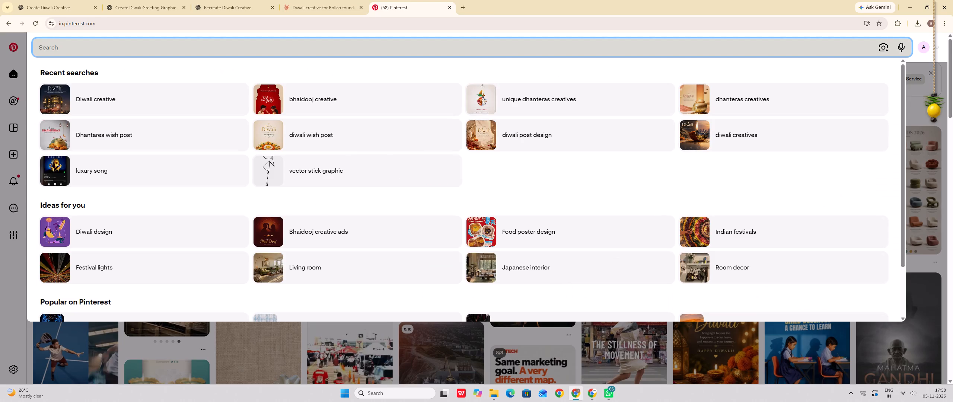
Search Pinterest for "founder wish".
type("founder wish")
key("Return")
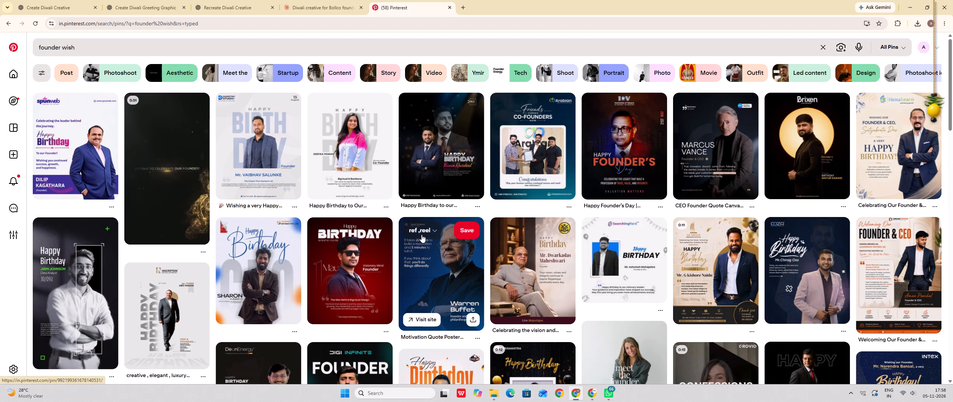
Browse the founder wish results for layout references, enlarging the AINEX, Viva Composite Panel and Srex Power birthday creatives.
scroll(421, 234, "down", 4)
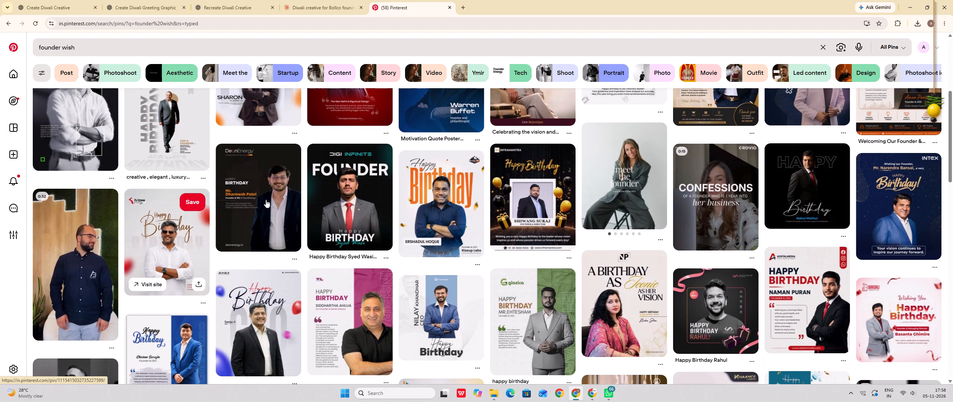
scroll(258, 198, "down", 1)
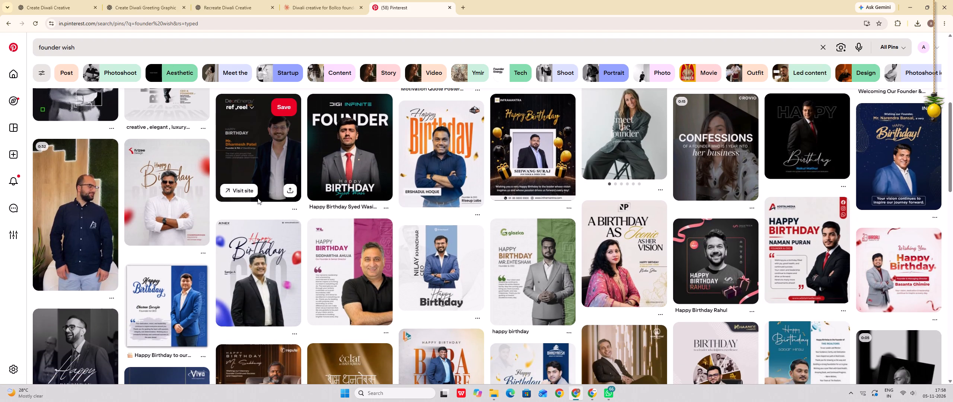
left_click(275, 274)
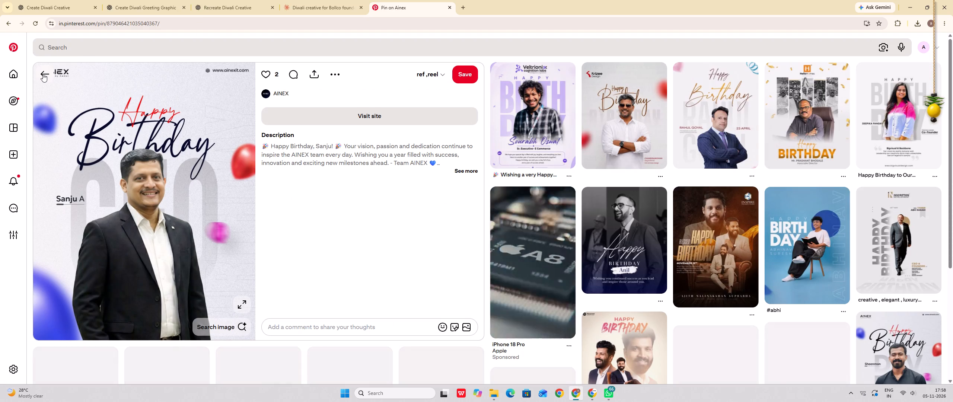
left_click(43, 74)
scroll(248, 279, "down", 1)
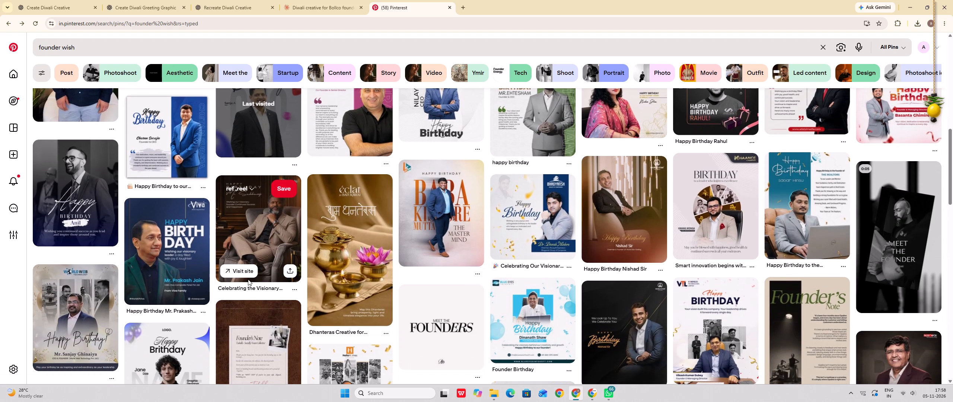
left_click(166, 233)
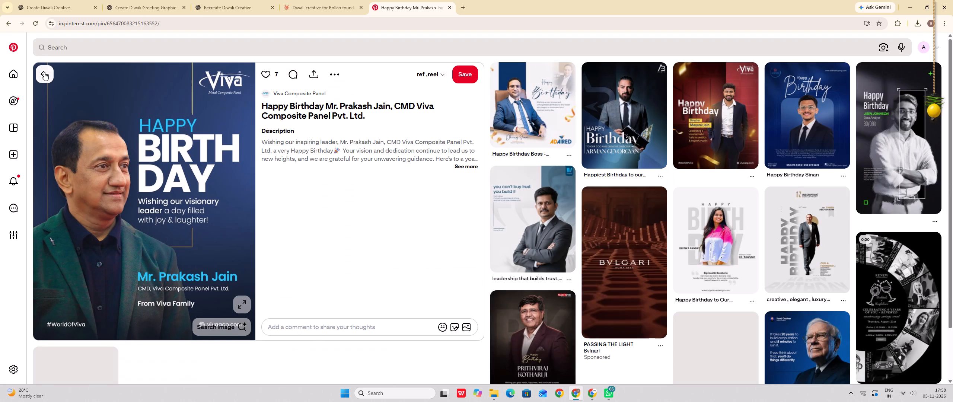
left_click(44, 72)
scroll(270, 262, "down", 3)
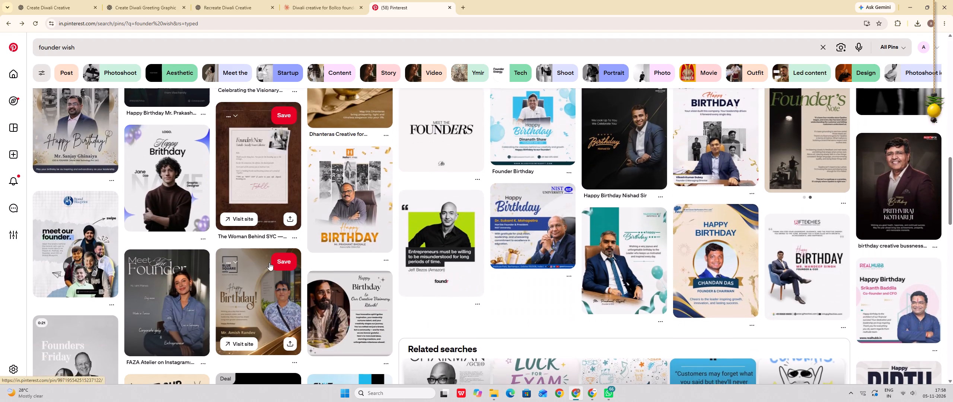
scroll(269, 262, "down", 4)
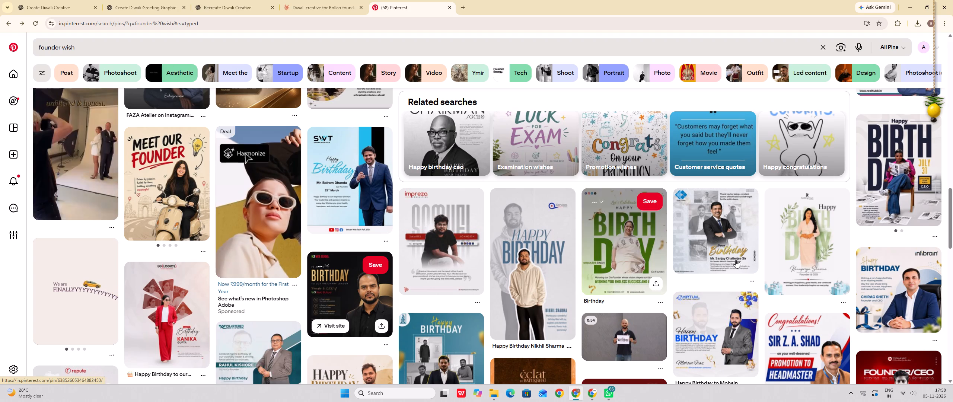
left_click(726, 236)
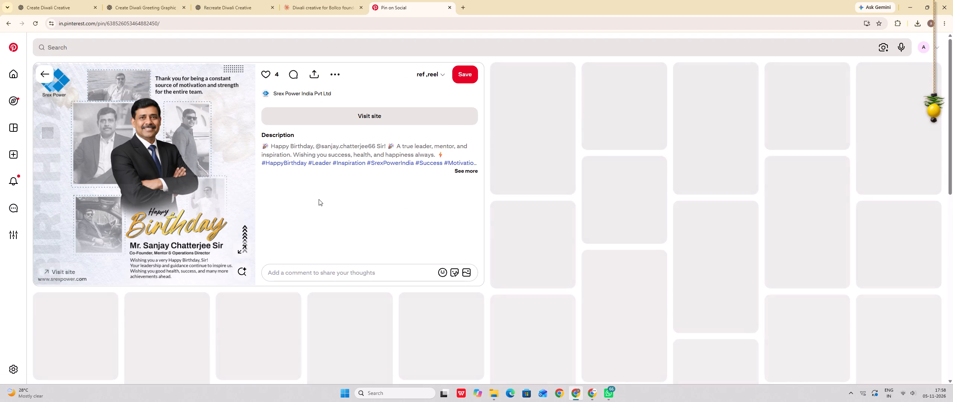
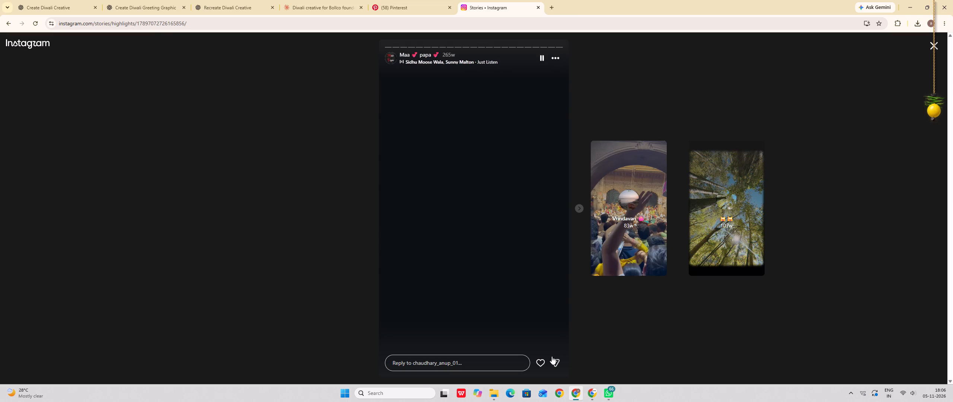
Look through the parents story highlight on the open Instagram profile with sound on, and return to the profile.
left_click(575, 209)
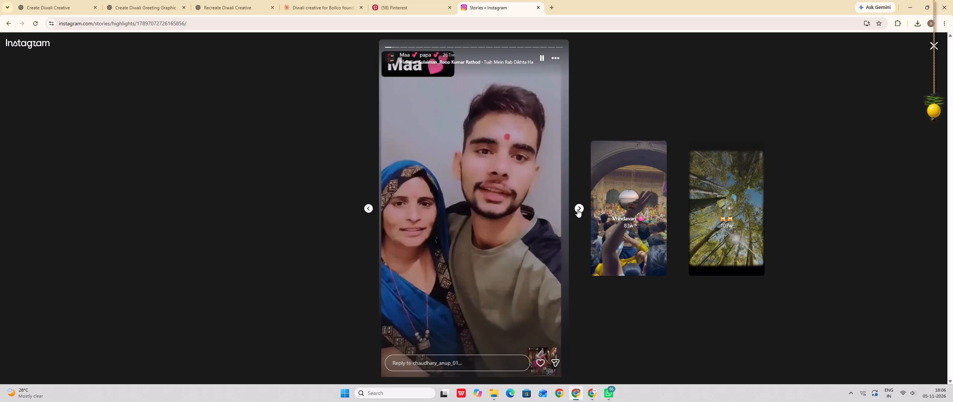
left_click(577, 209)
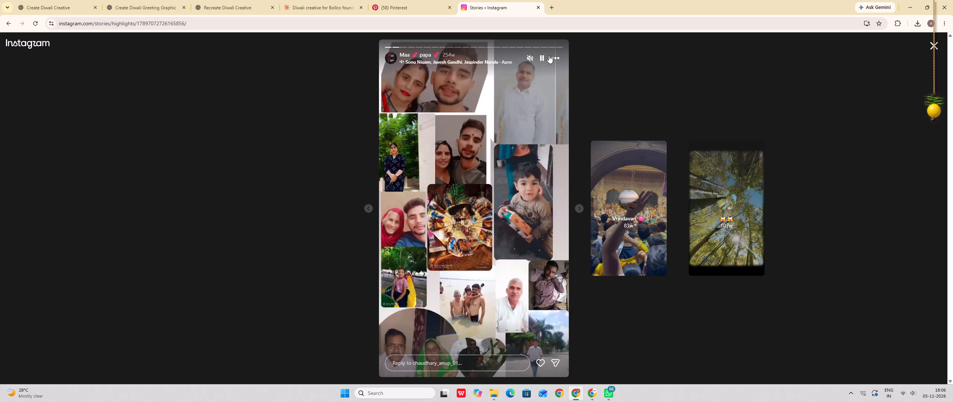
left_click(529, 59)
left_click(579, 211)
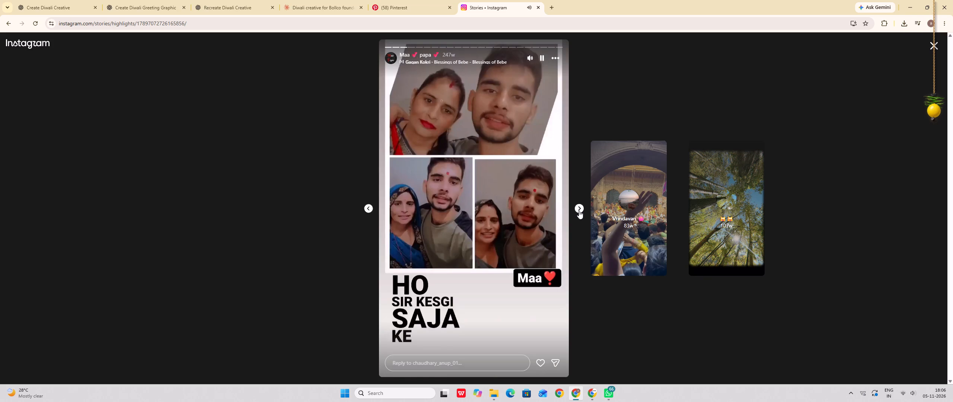
left_click(579, 211)
left_click(579, 211)
left_click(579, 211)
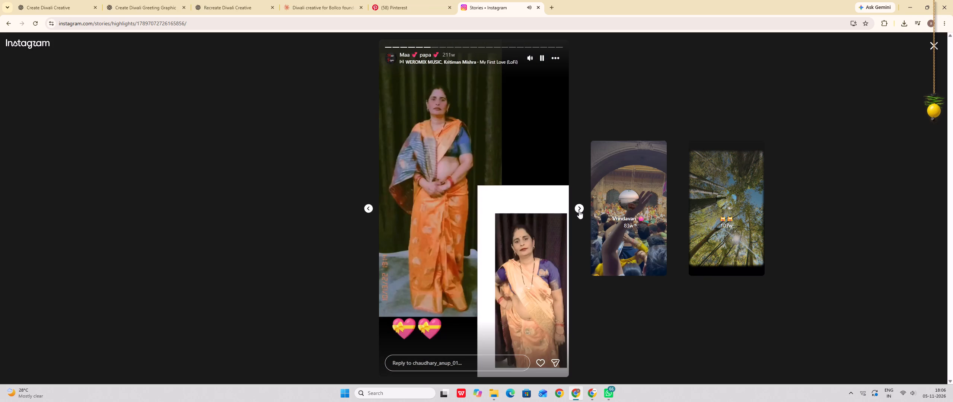
left_click(579, 211)
left_click(579, 211)
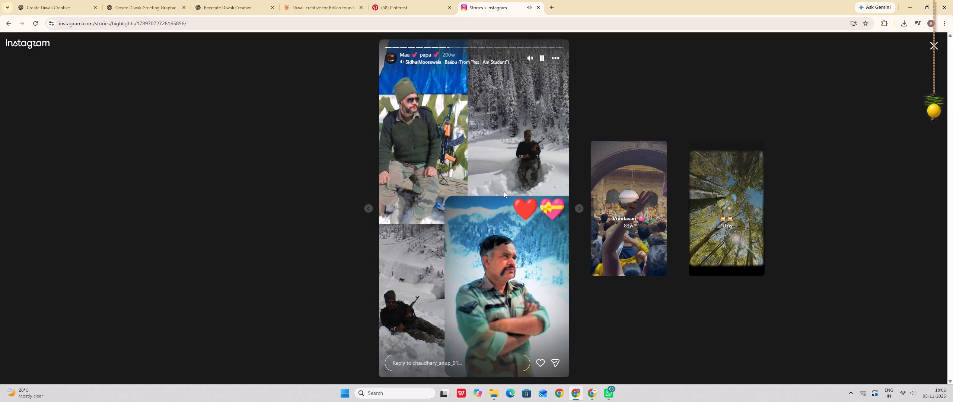
left_click(581, 209)
left_click(581, 209)
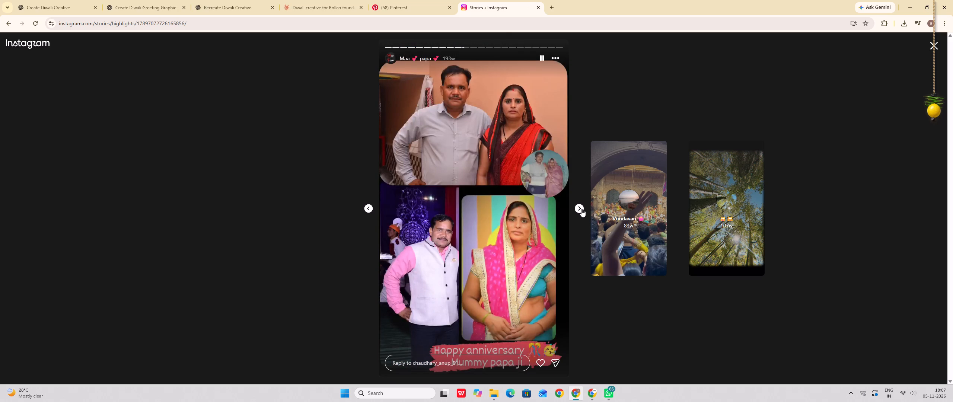
left_click(581, 209)
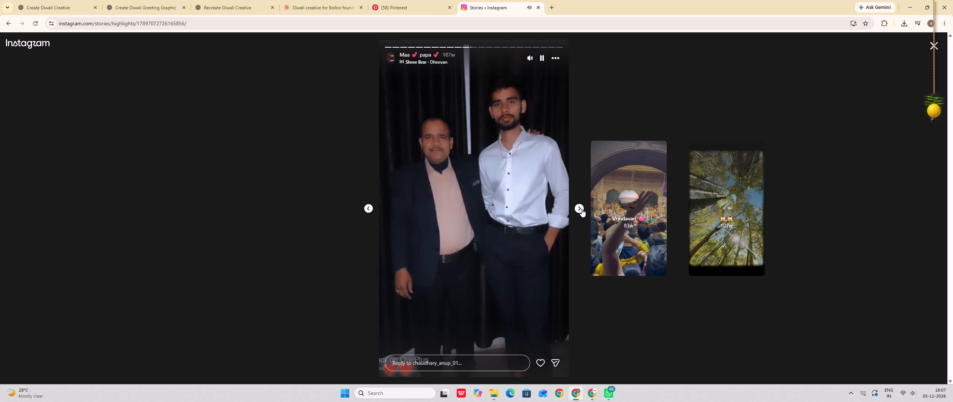
left_click(581, 209)
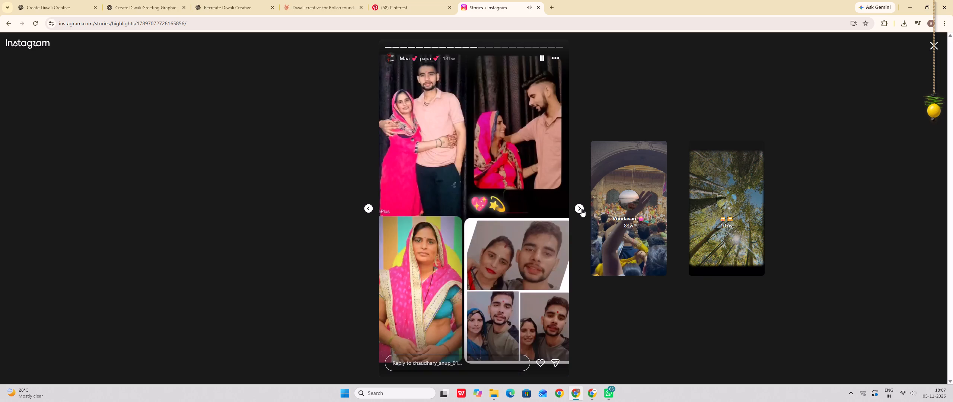
left_click(581, 209)
double_click(581, 209)
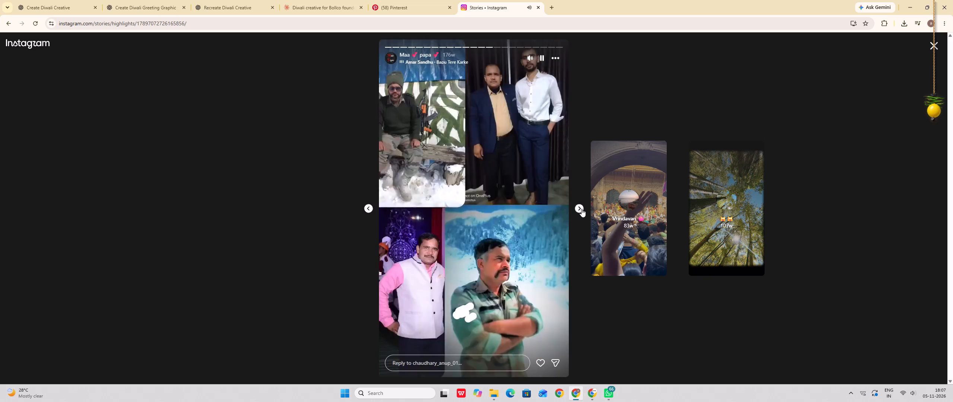
left_click(366, 208)
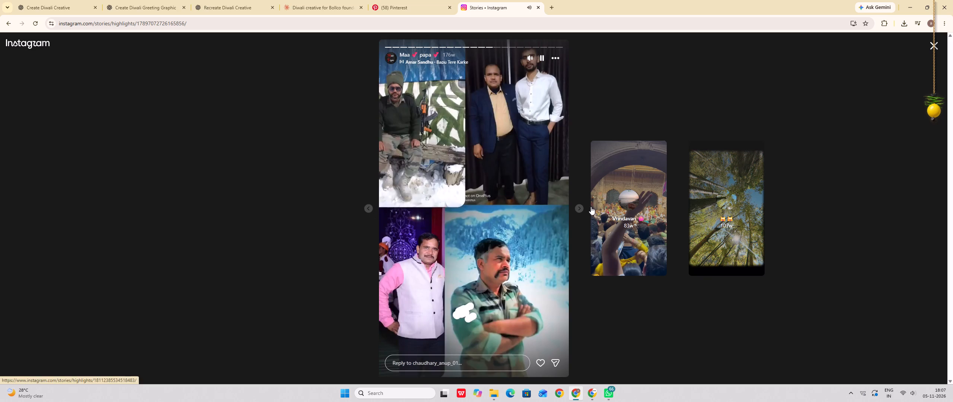
left_click(581, 205)
left_click(581, 205)
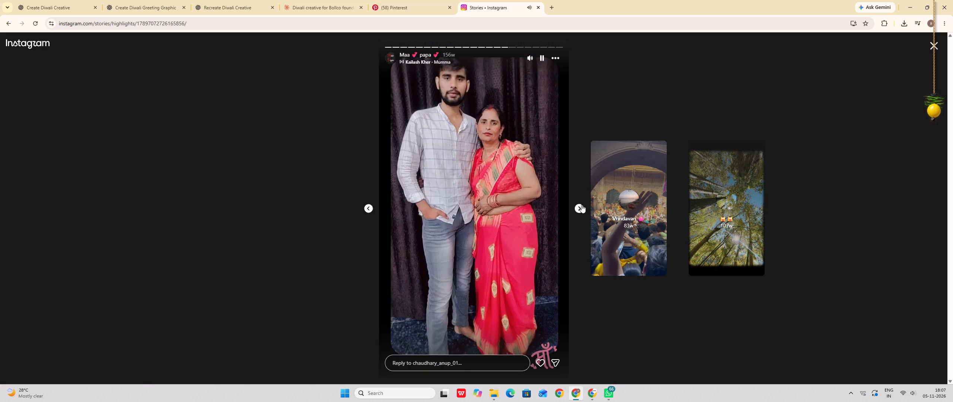
left_click(581, 205)
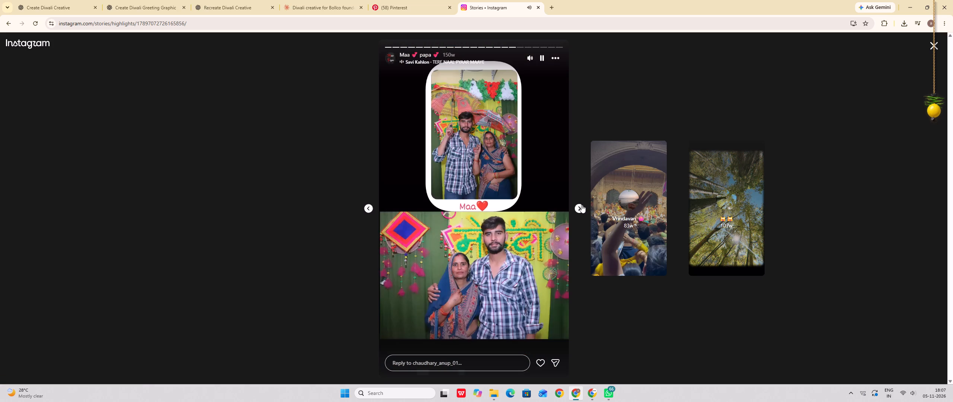
left_click(581, 205)
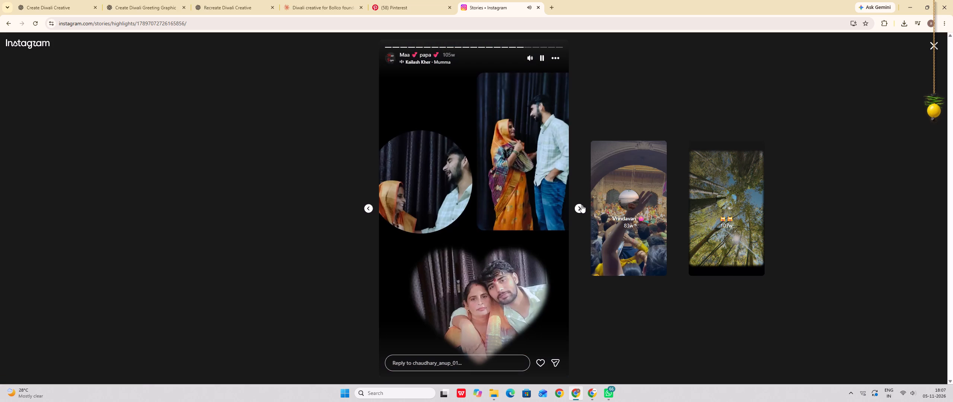
left_click(581, 205)
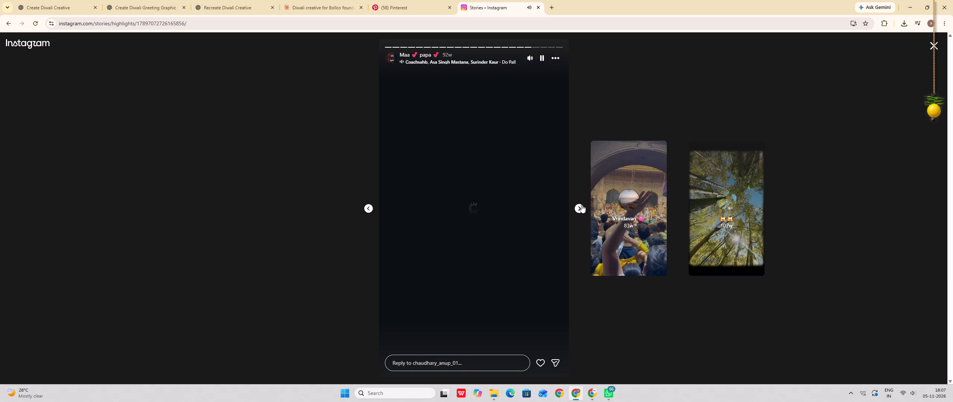
left_click(581, 205)
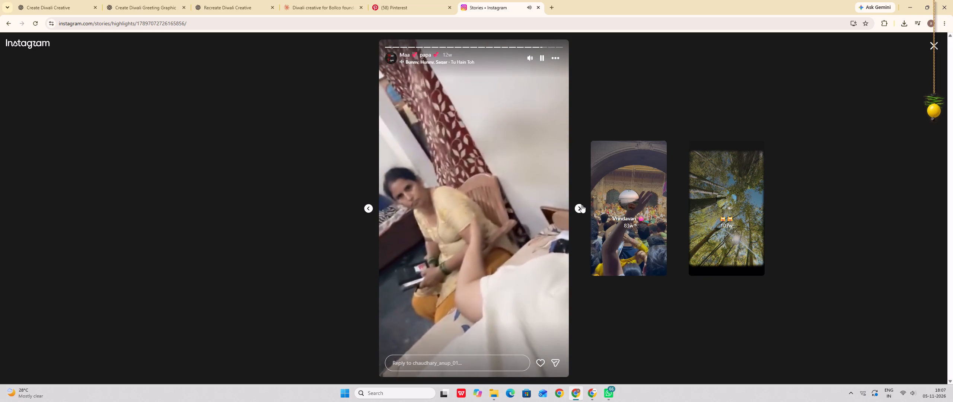
left_click(581, 205)
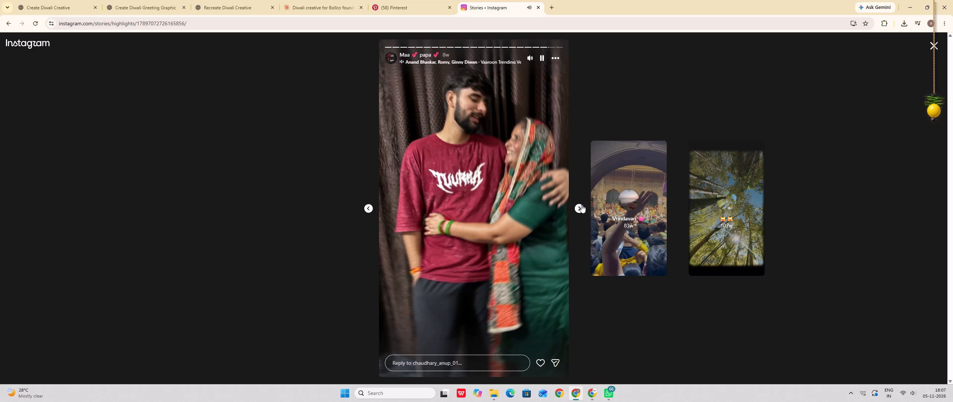
left_click(581, 205)
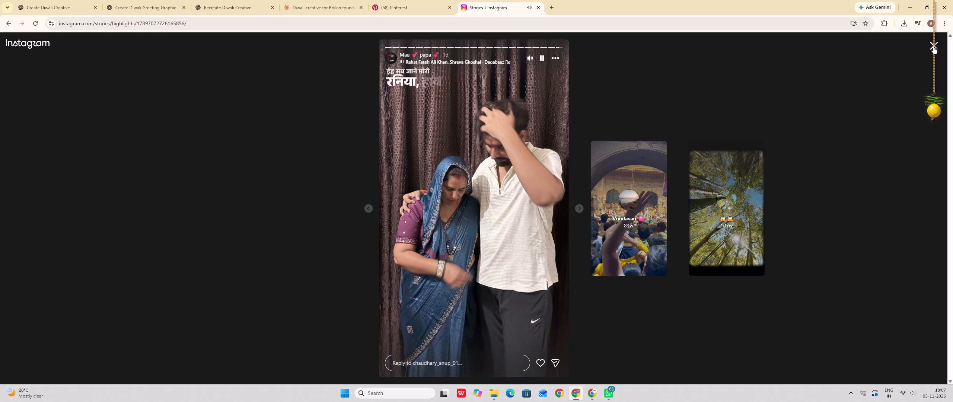
left_click(368, 214)
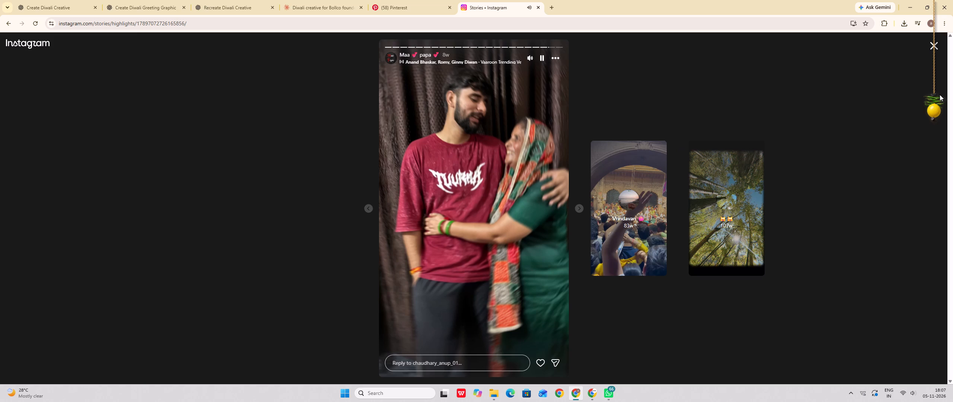
left_click(934, 45)
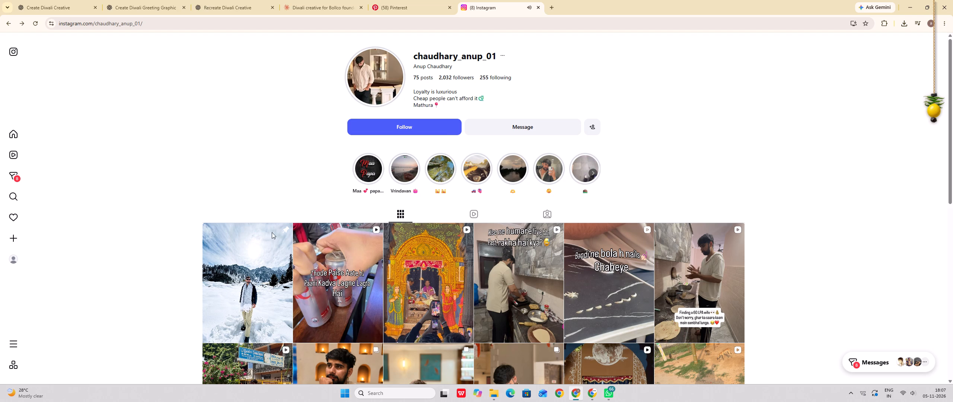
View the profile's posted reels, starting with the drink-can reel and continuing to the Radha Raman temple reel.
left_click(332, 314)
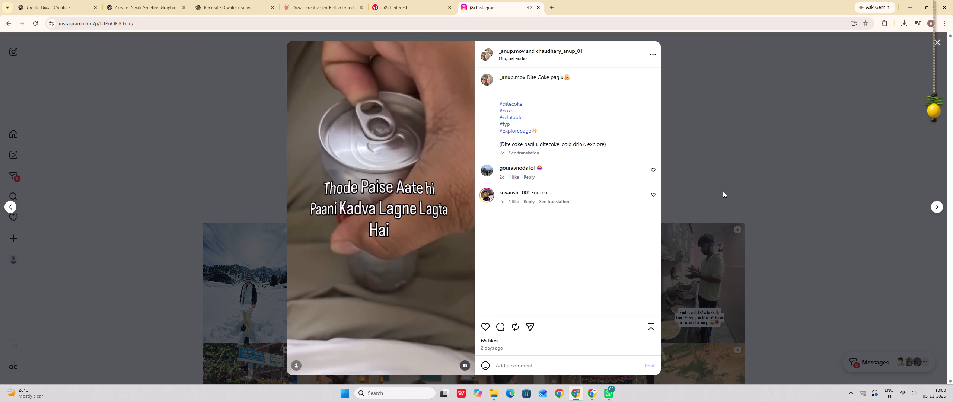